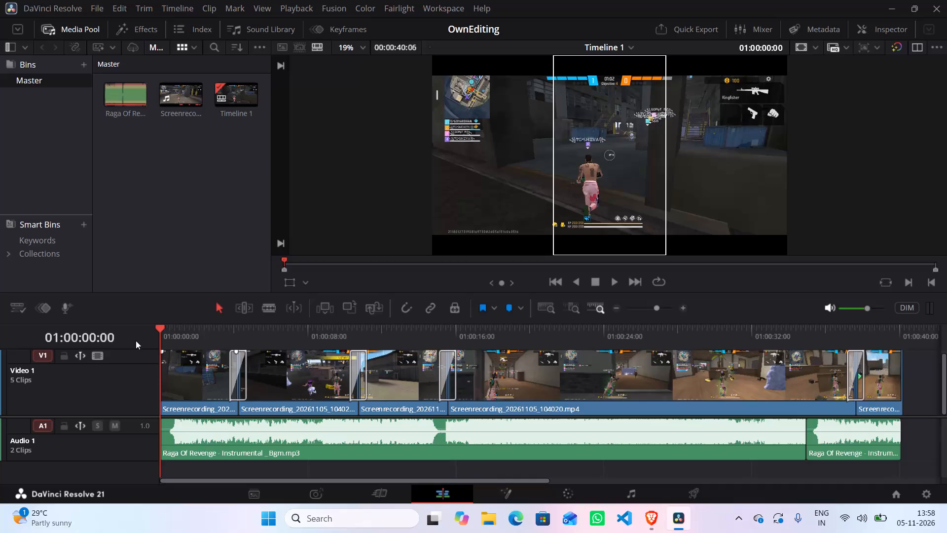
Play Timeline 1 through to its end and return the playhead to the start.
key("space")
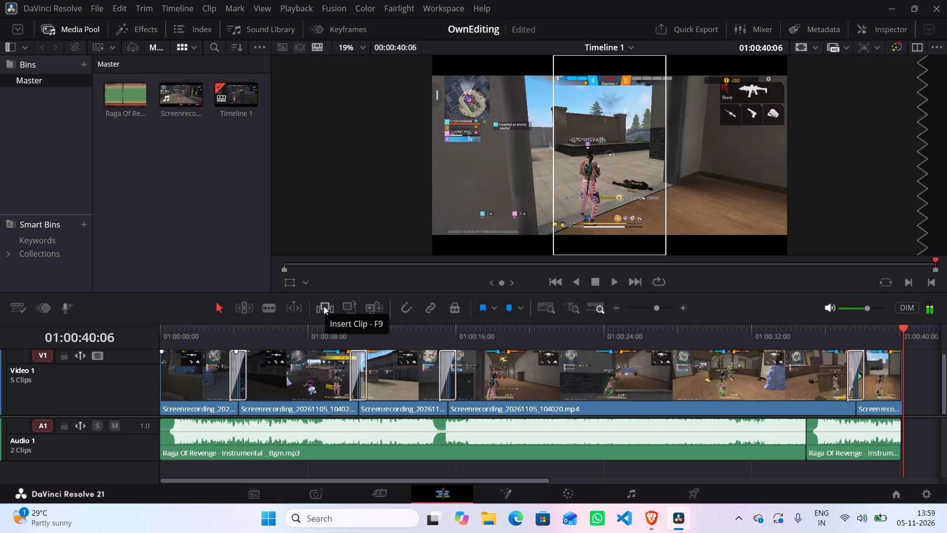
left_click_drag(902, 326, 130, 365)
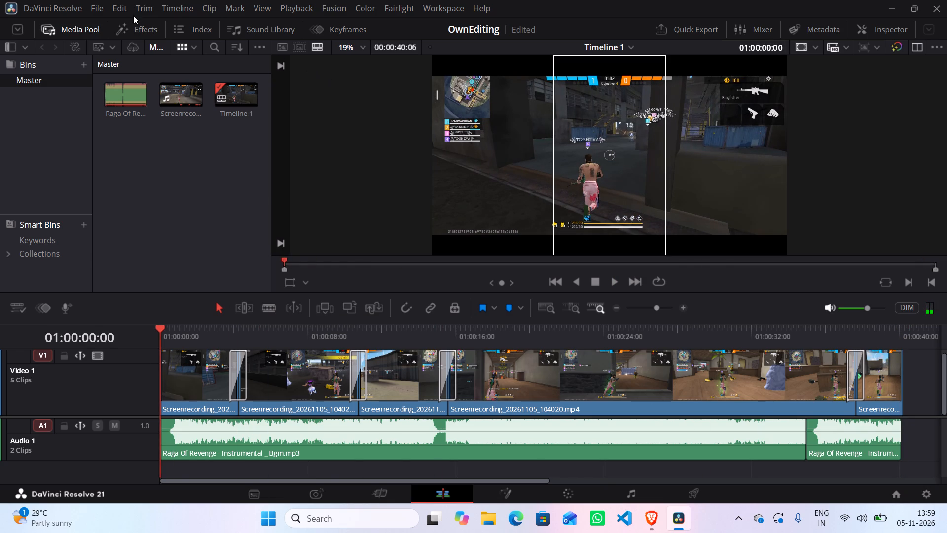
Browse the effects library's transitions and titles, and preview the Fusion Titles such as Background Reveal and Blue Prints.
left_click(139, 26)
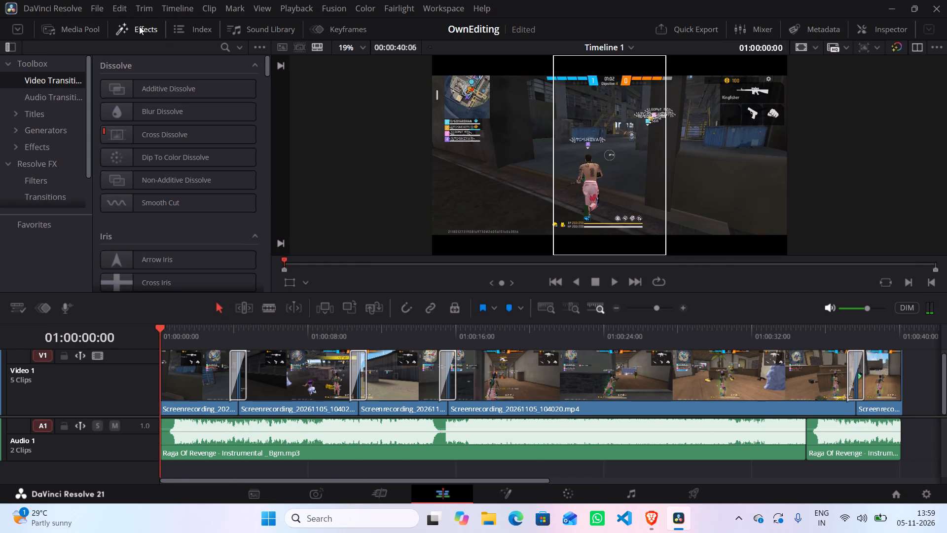
left_click(50, 89)
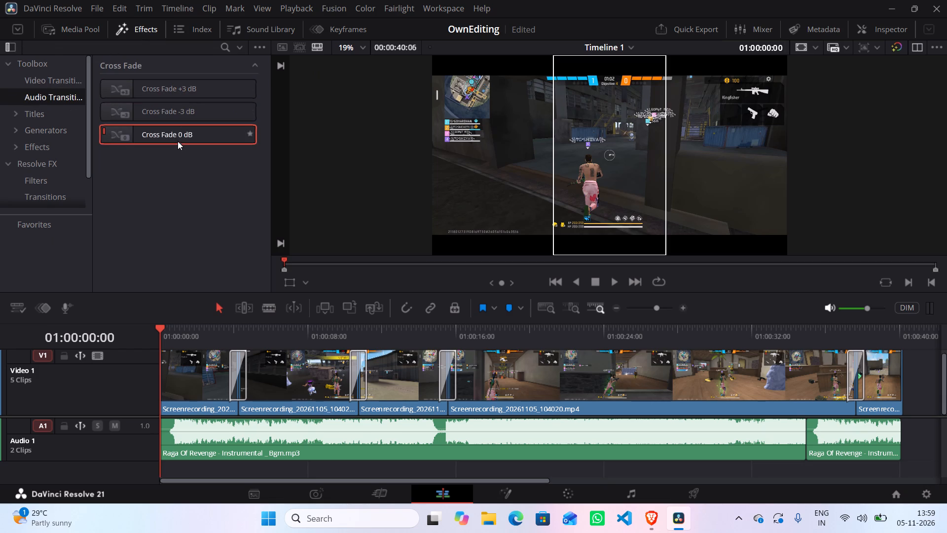
left_click(56, 116)
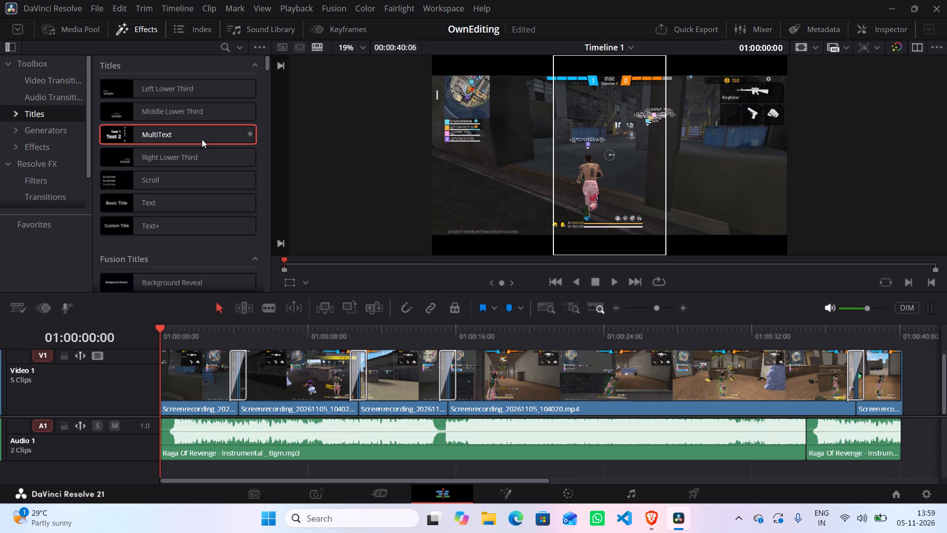
scroll(202, 140, "down", 7)
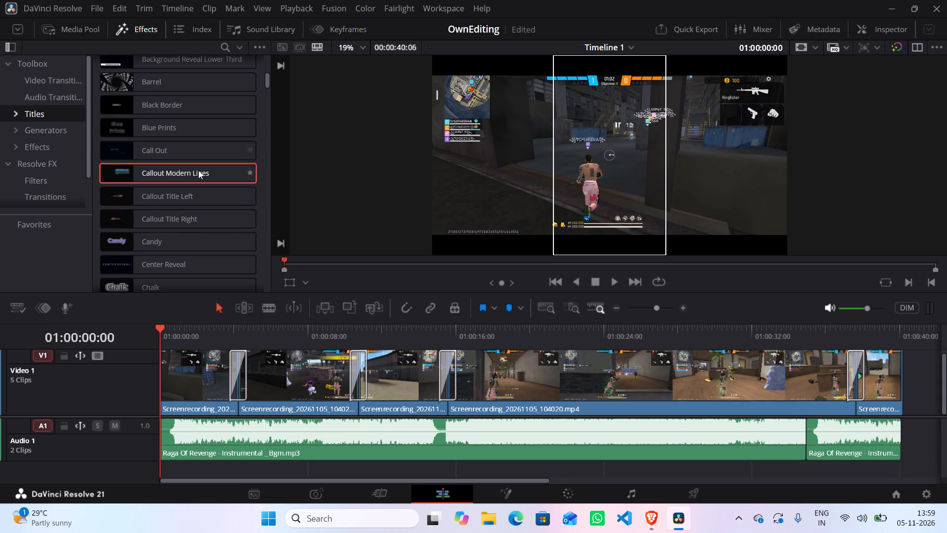
scroll(188, 159, "up", 9)
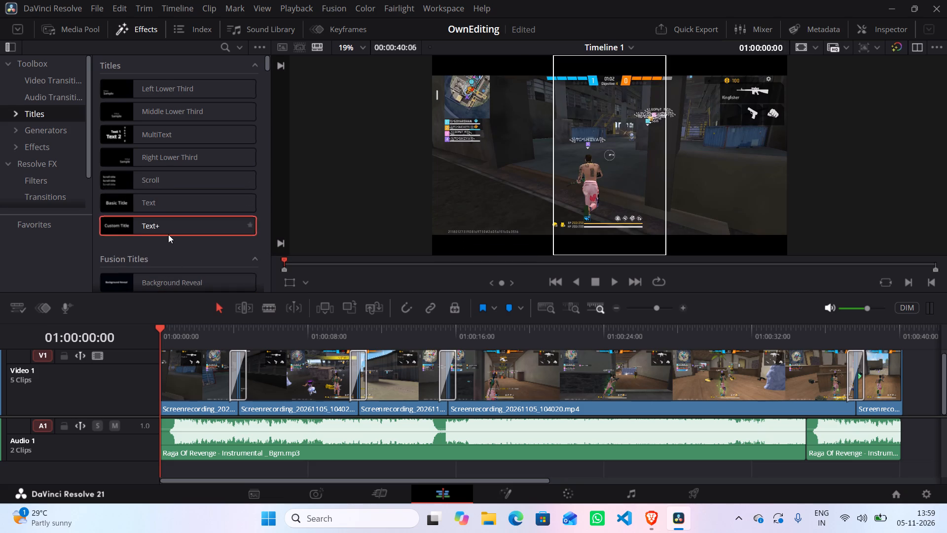
scroll(168, 234, "down", 1)
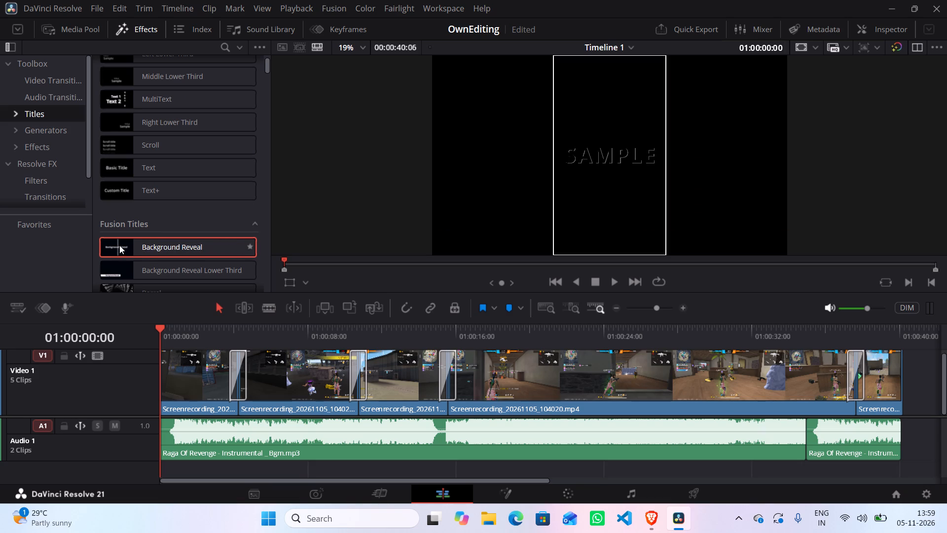
scroll(198, 205, "down", 1)
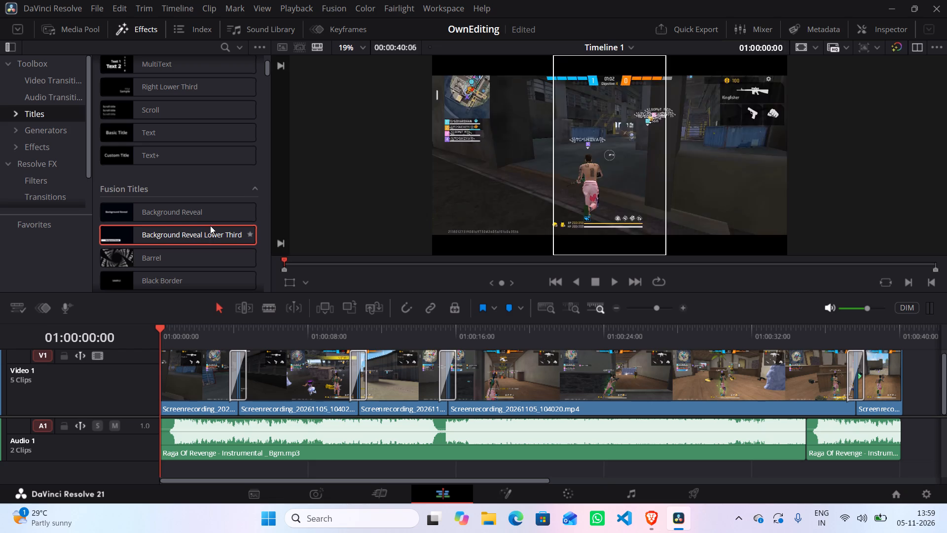
scroll(210, 222, "down", 2)
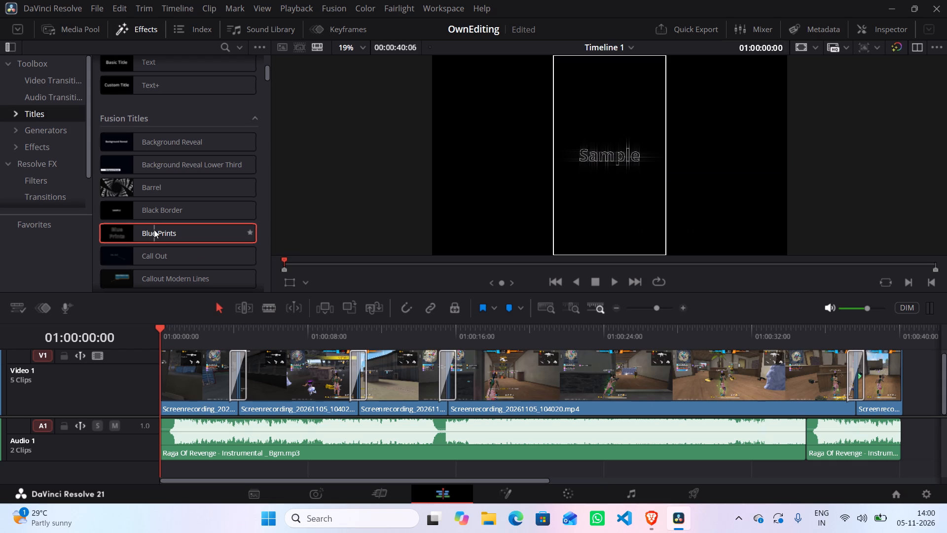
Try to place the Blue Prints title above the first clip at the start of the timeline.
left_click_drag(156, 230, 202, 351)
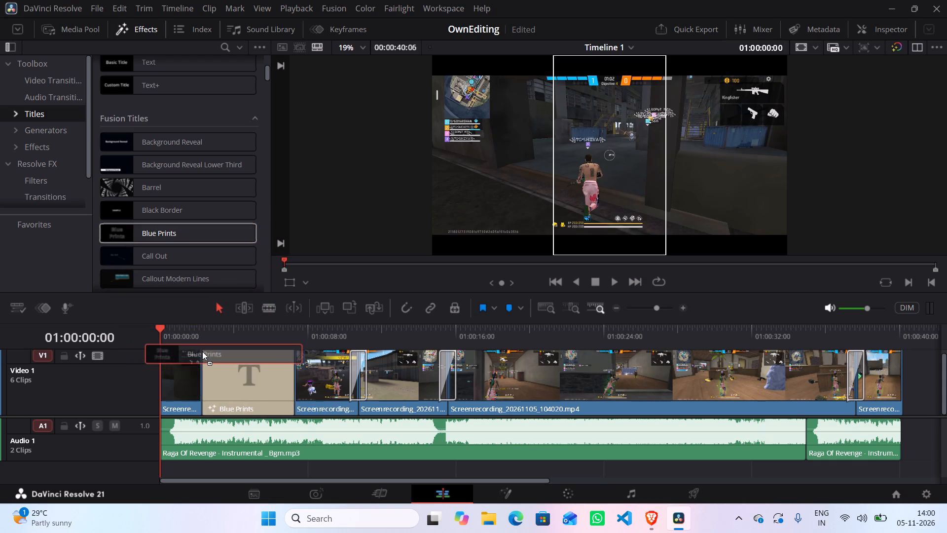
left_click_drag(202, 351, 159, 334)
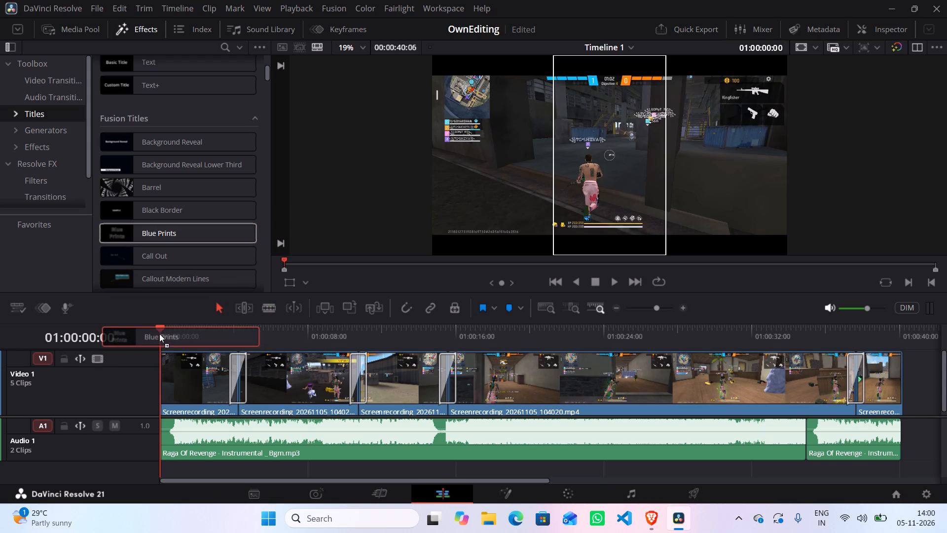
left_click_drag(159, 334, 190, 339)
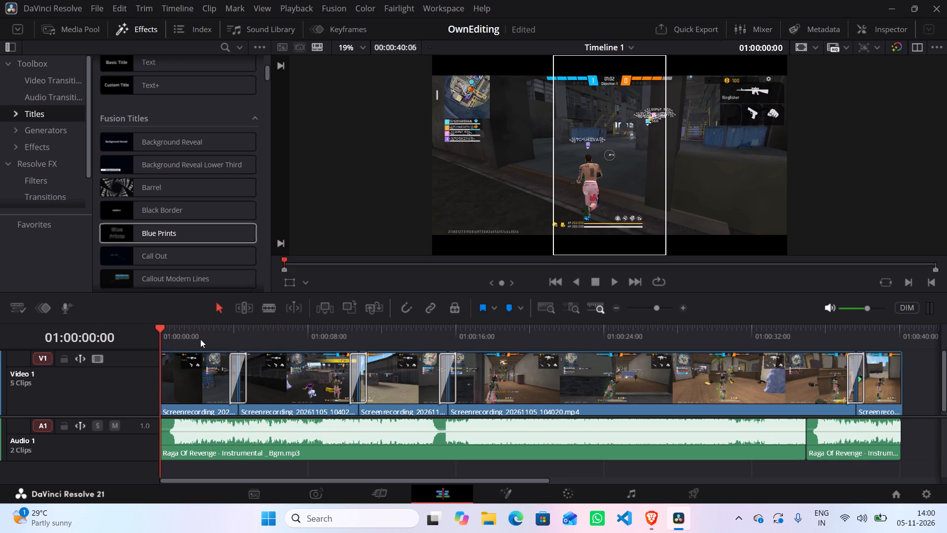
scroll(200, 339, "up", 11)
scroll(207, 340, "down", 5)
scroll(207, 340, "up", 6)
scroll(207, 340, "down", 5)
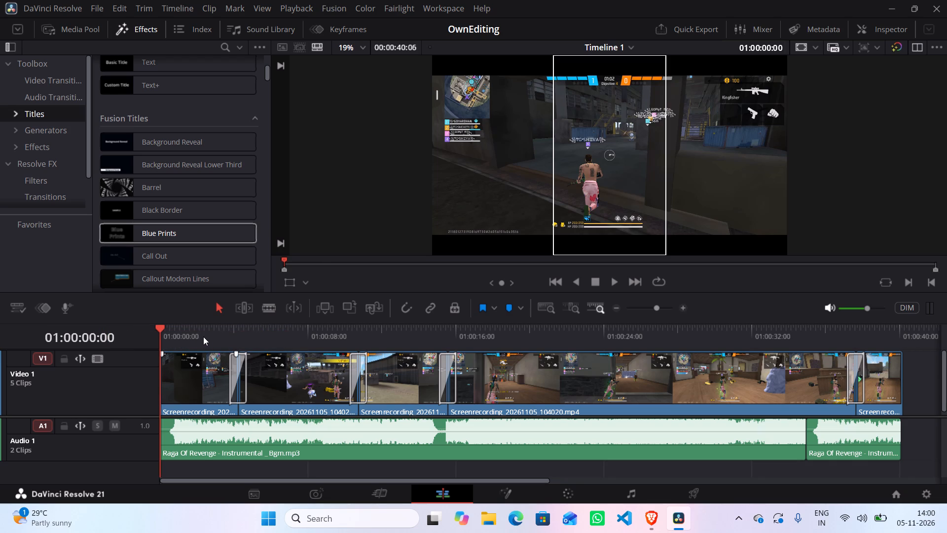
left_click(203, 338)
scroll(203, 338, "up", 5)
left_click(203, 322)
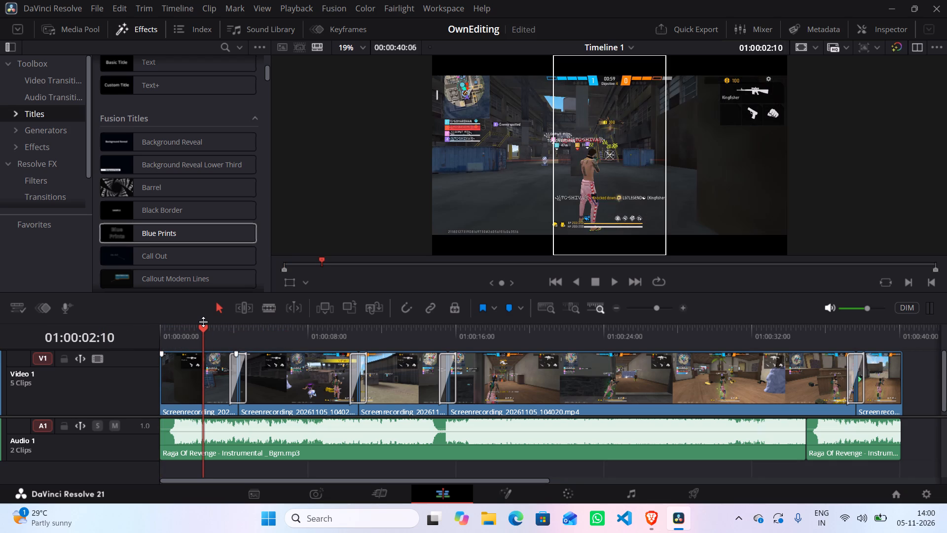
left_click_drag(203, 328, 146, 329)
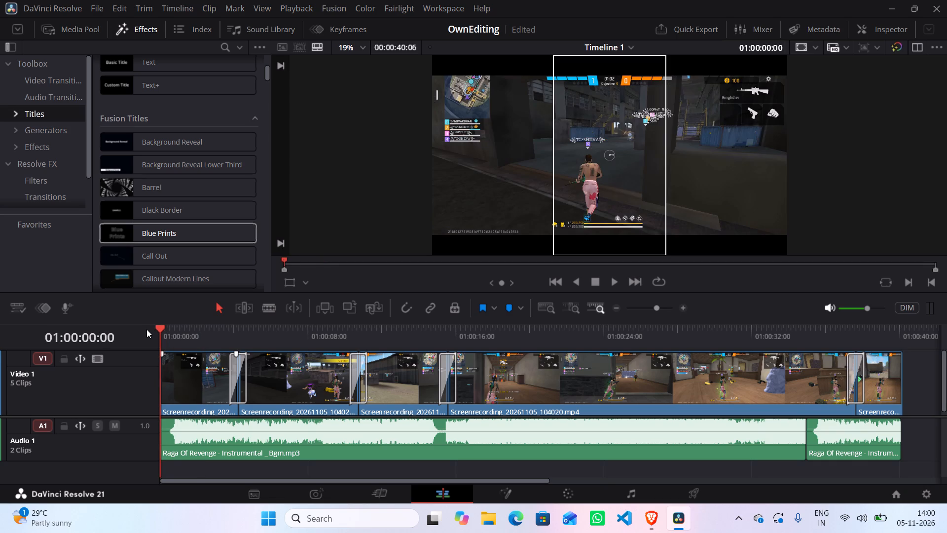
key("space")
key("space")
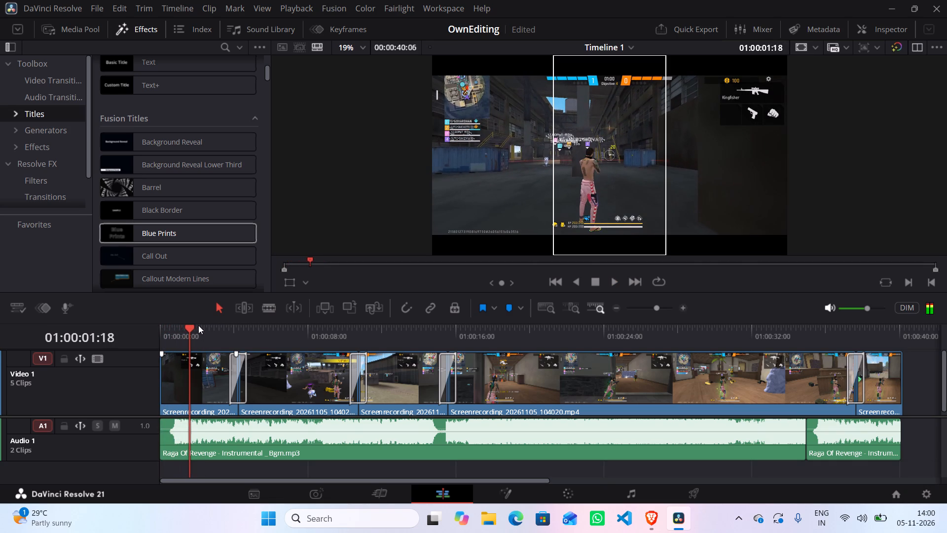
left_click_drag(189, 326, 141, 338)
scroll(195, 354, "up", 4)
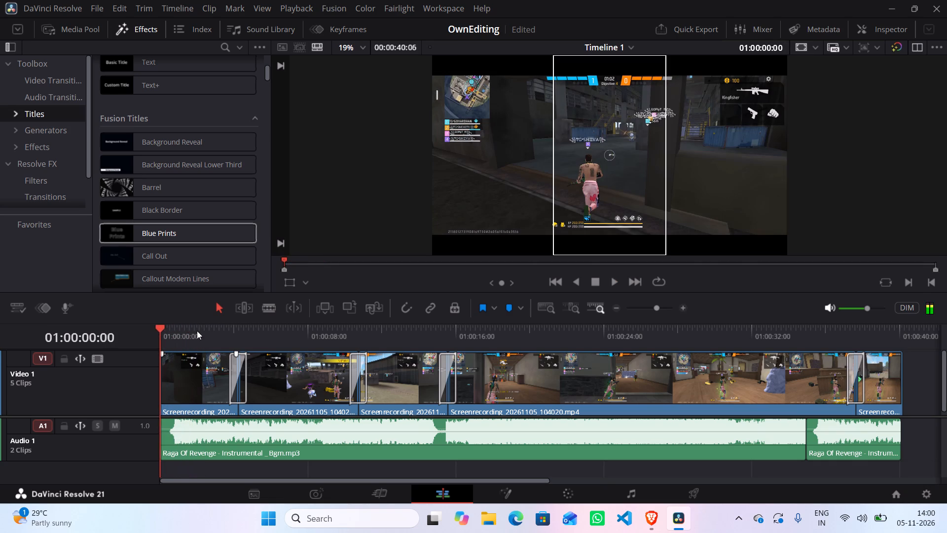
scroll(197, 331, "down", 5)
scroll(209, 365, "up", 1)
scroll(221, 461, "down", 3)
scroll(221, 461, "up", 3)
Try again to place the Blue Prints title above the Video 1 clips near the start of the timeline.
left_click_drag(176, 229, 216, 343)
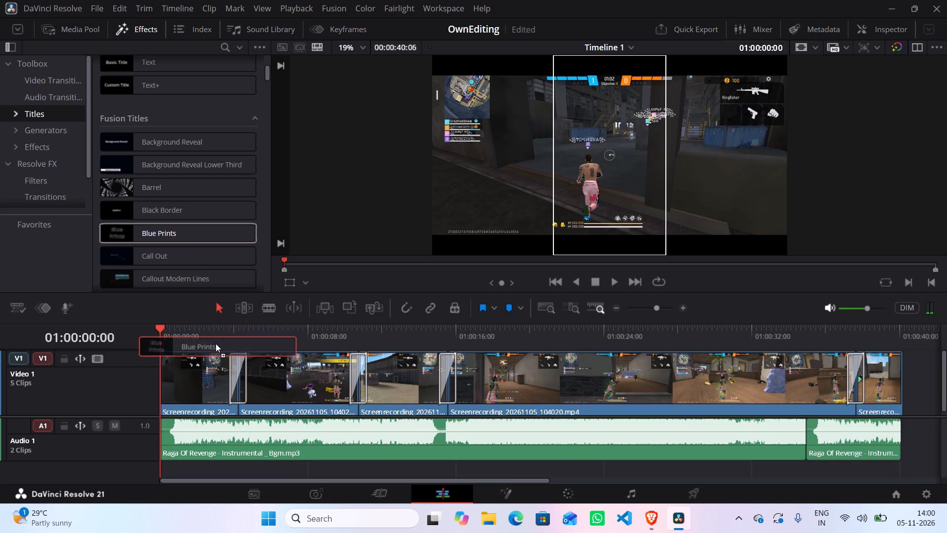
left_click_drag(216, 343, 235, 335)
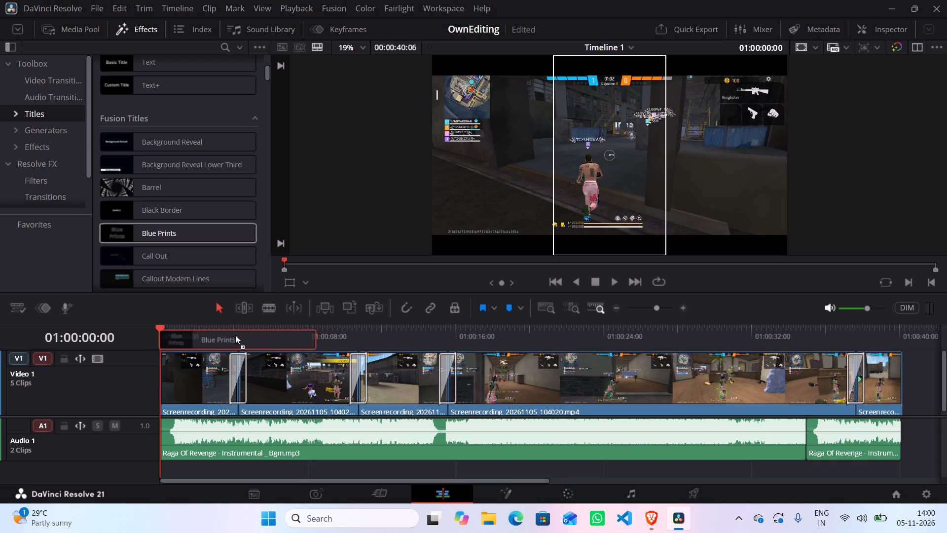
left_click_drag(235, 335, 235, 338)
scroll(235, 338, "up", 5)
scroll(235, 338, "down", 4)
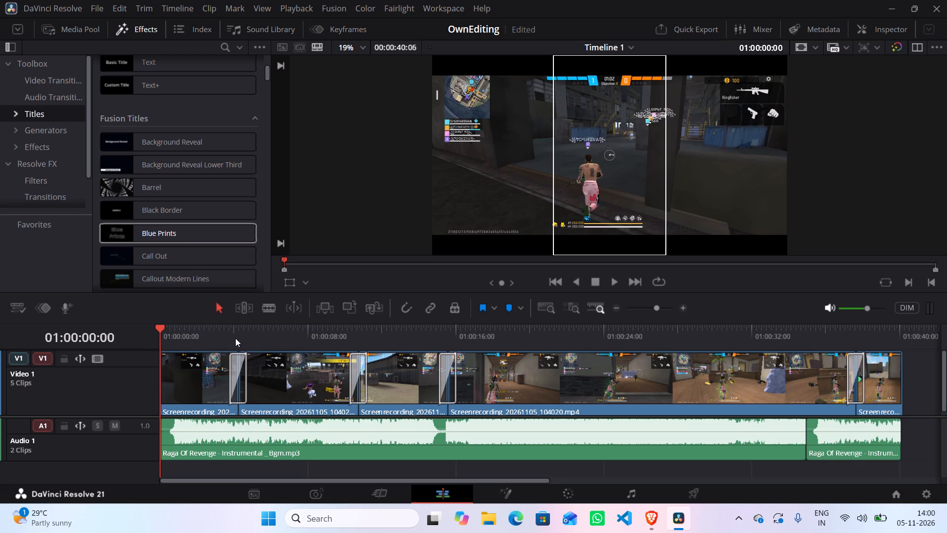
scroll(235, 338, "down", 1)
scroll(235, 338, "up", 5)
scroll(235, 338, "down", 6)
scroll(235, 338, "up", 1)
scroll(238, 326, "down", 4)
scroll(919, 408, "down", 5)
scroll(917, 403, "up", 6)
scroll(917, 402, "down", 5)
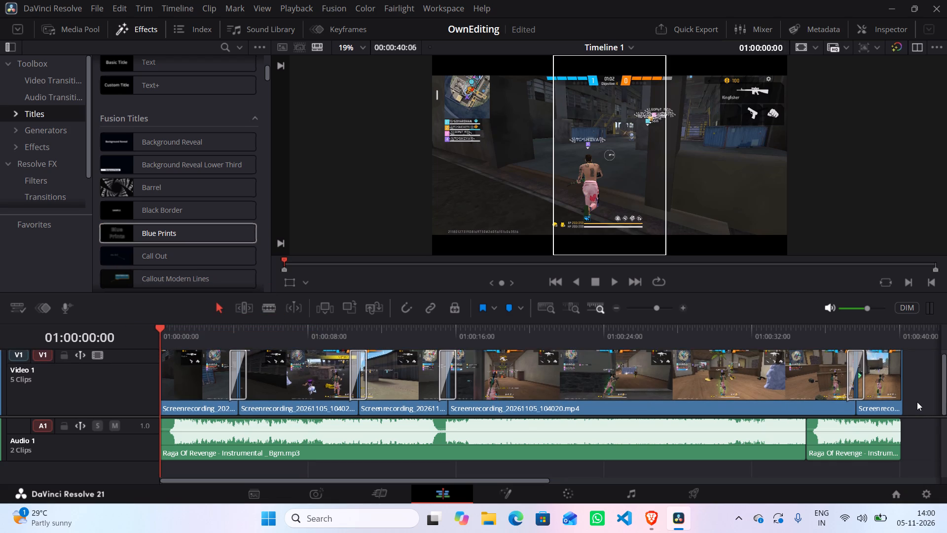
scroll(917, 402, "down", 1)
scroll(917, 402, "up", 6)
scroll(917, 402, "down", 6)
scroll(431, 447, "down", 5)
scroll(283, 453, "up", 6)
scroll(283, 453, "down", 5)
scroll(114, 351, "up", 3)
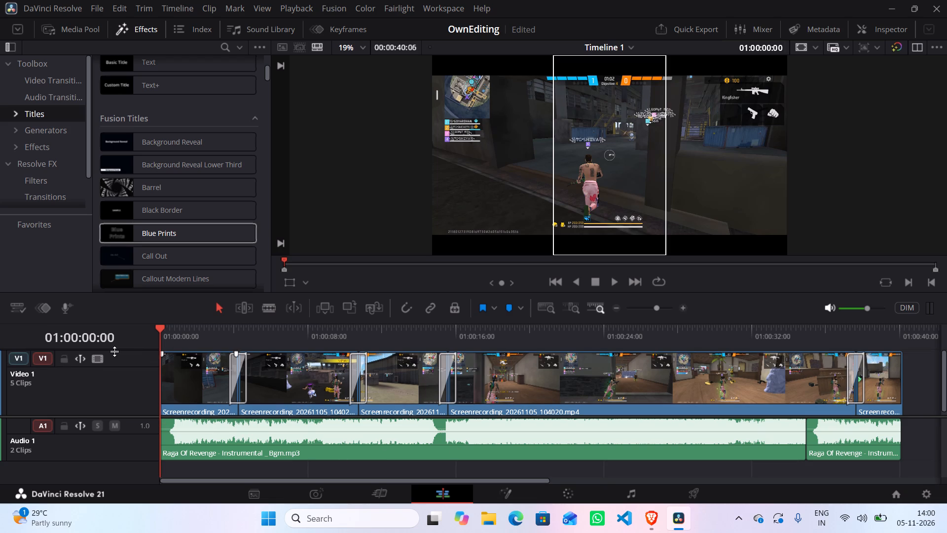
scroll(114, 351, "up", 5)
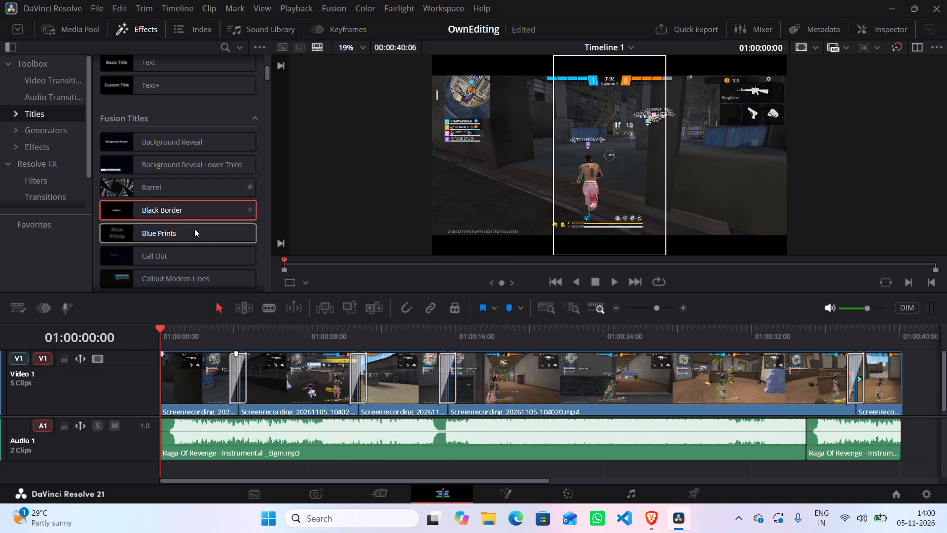
Place the Blue Prints title on a new Video 2 track at 01:00:00:00, above the first gameplay clip.
left_click_drag(186, 234, 223, 327)
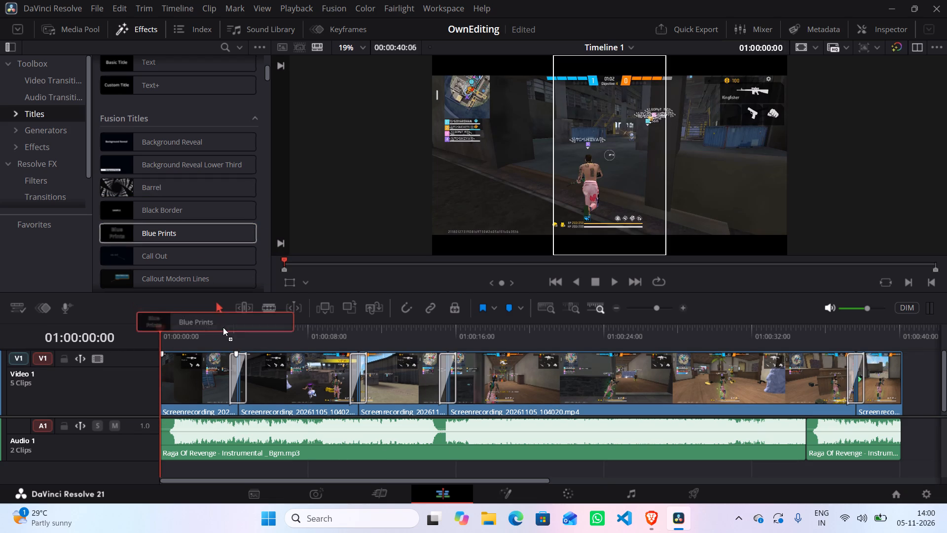
left_click_drag(223, 327, 224, 335)
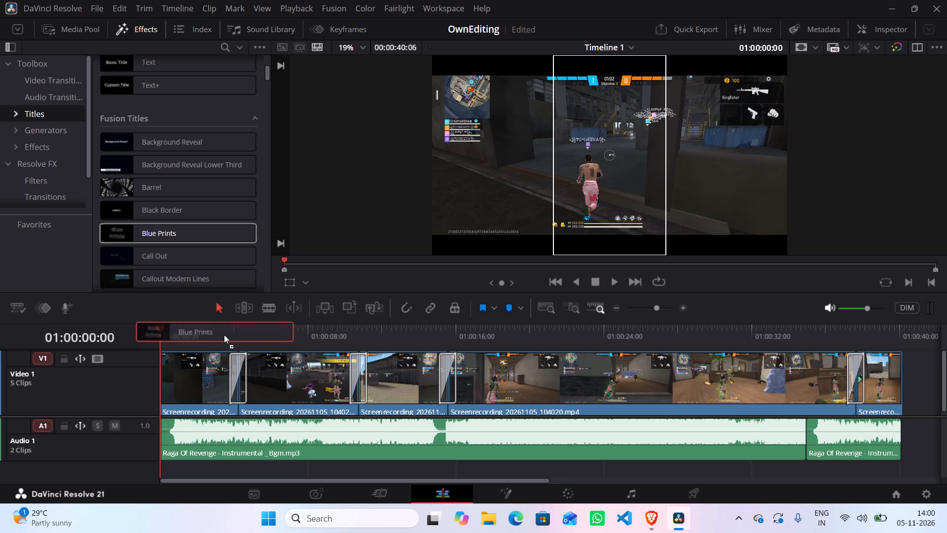
left_click_drag(224, 335, 250, 383)
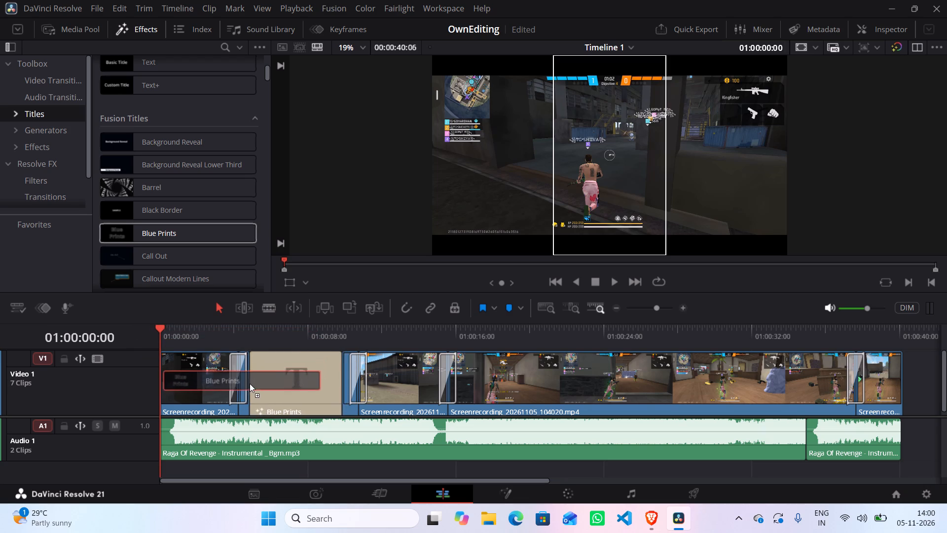
left_click_drag(250, 383, 148, 400)
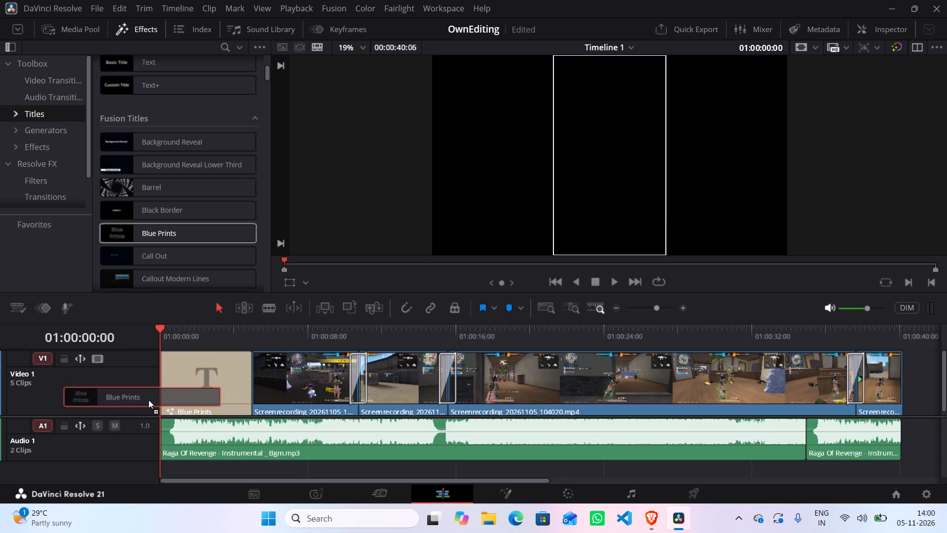
left_click_drag(148, 400, 155, 347)
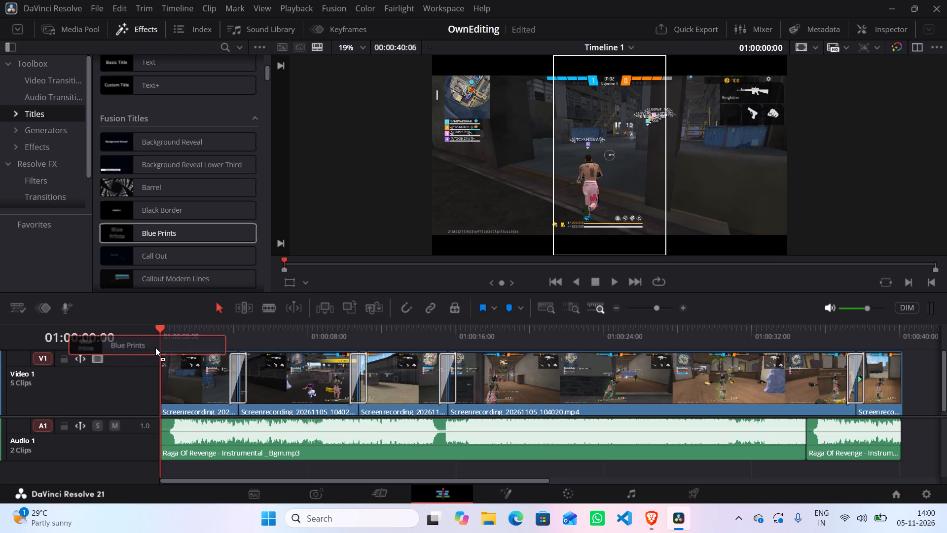
left_click_drag(155, 347, 197, 366)
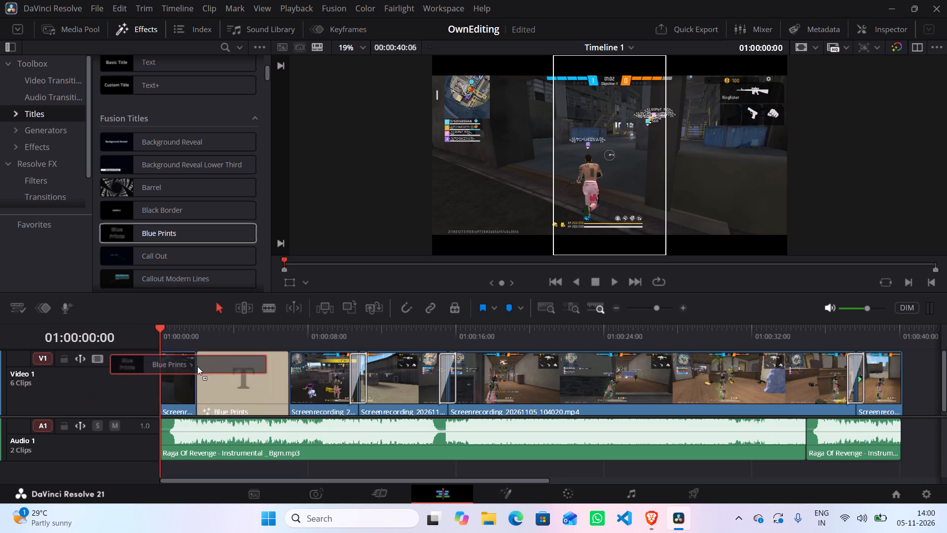
left_click_drag(197, 366, 159, 377)
scroll(250, 378, "up", 4)
scroll(250, 377, "down", 4)
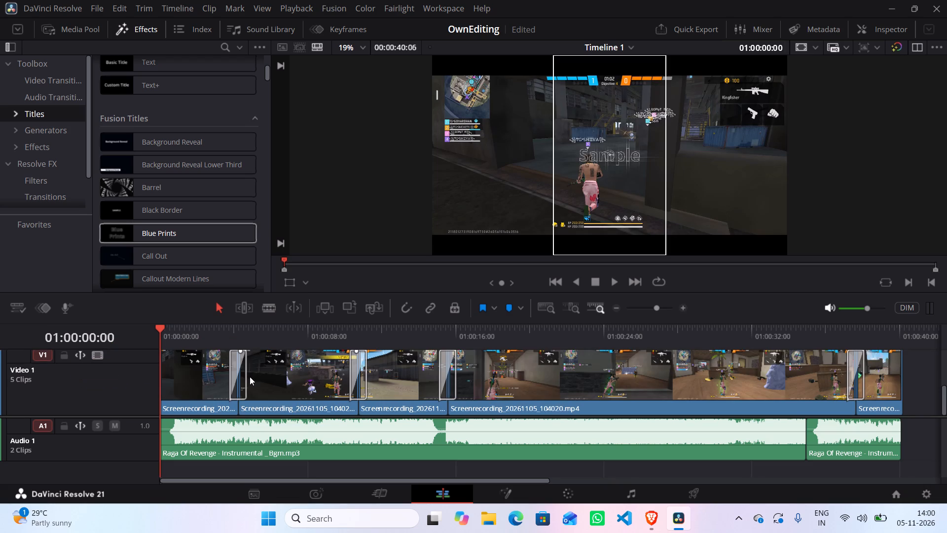
scroll(250, 377, "up", 4)
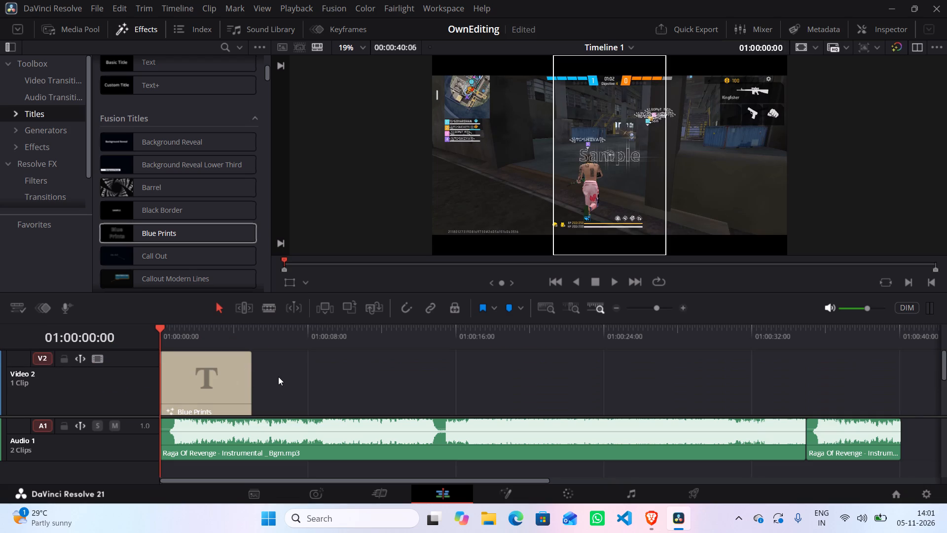
scroll(278, 377, "down", 3)
scroll(278, 377, "up", 1)
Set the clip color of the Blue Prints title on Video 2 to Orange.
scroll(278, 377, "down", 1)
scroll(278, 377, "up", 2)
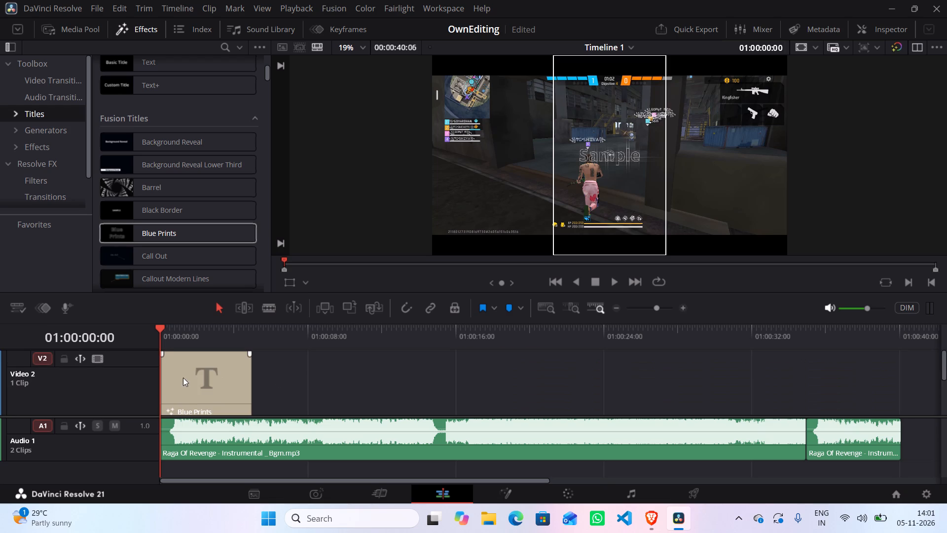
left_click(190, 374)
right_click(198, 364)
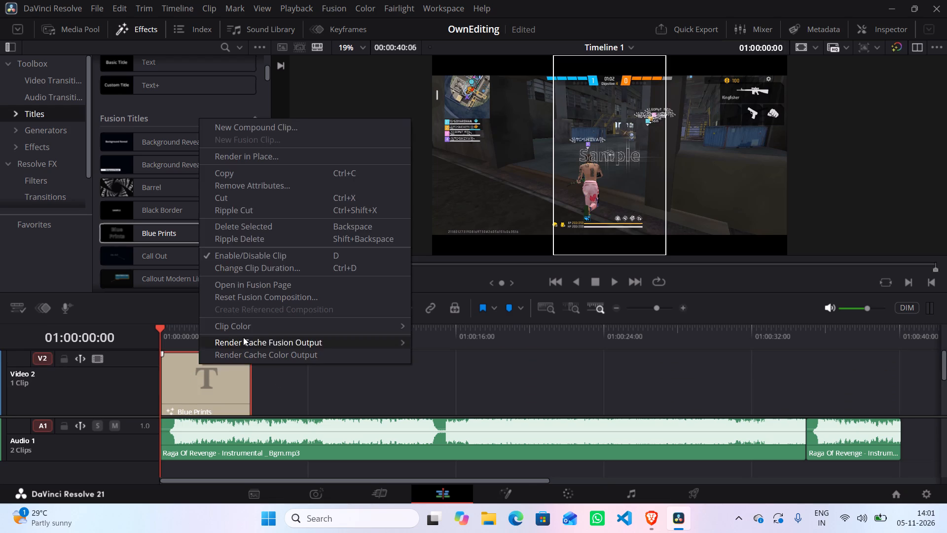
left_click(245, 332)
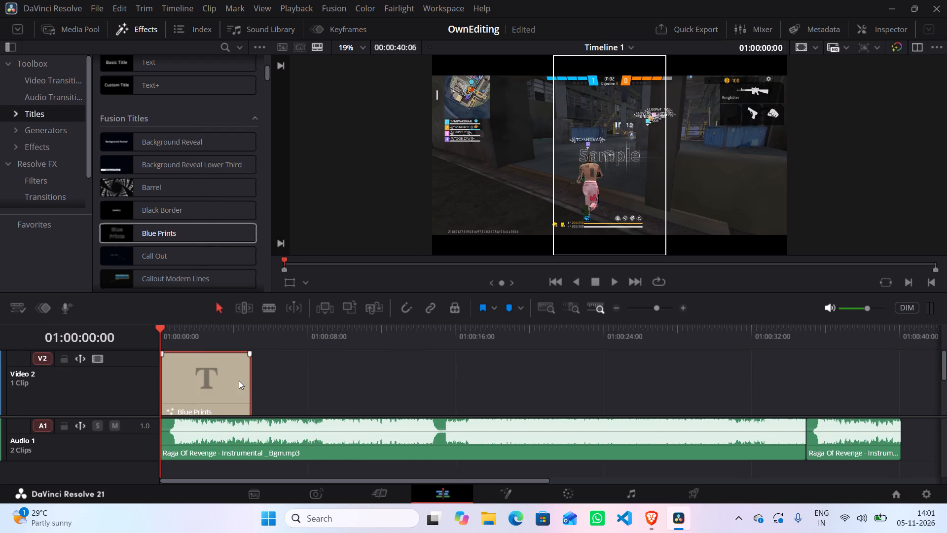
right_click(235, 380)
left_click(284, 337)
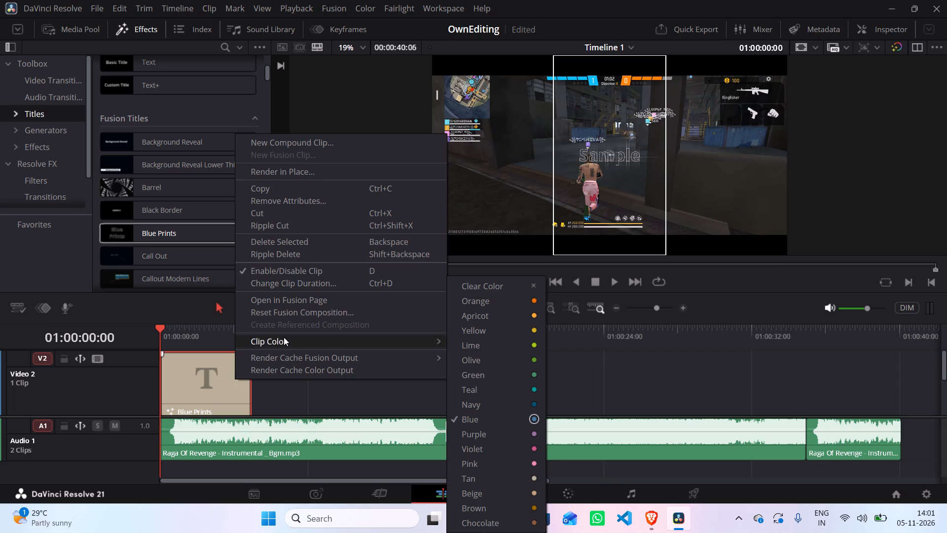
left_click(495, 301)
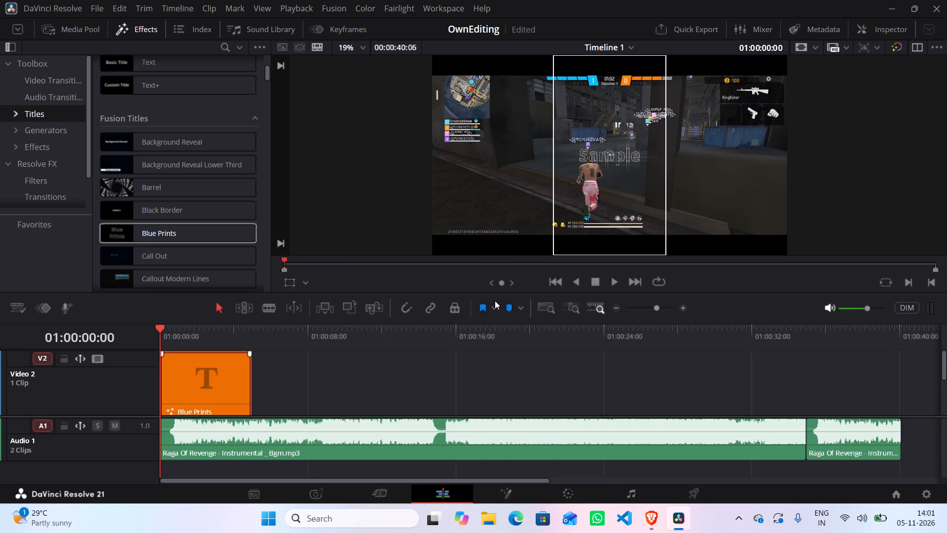
Set the clip color of the Blue Prints title on Video 2 to Pink.
right_click(230, 372)
left_click(248, 338)
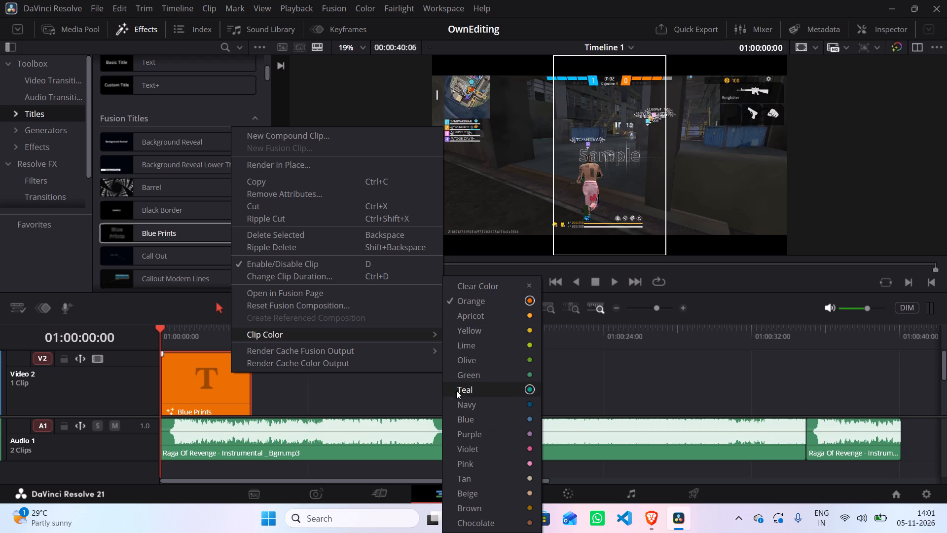
left_click(461, 462)
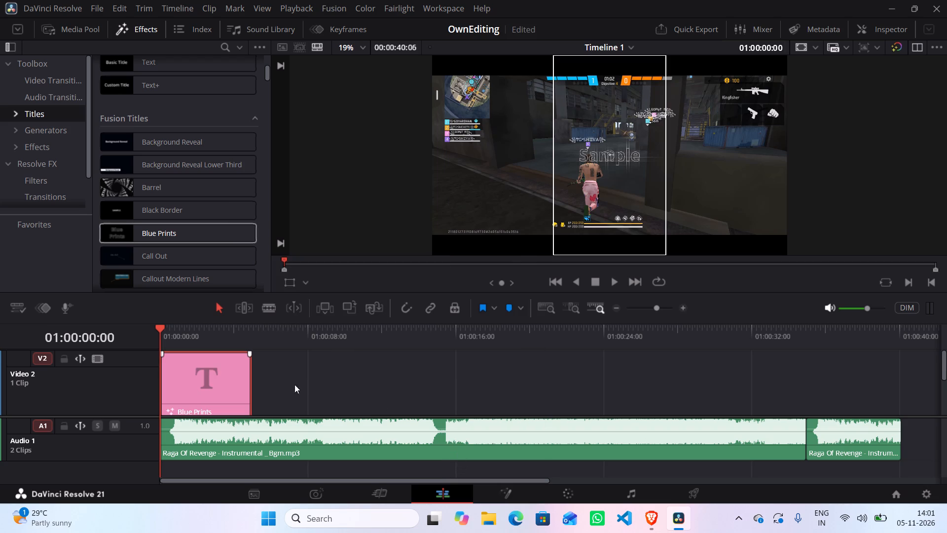
Replace the Blue Prints title's sample text with "Welcome", "To" and "My Channel" on three separate lines.
left_click(253, 385)
left_click(232, 386)
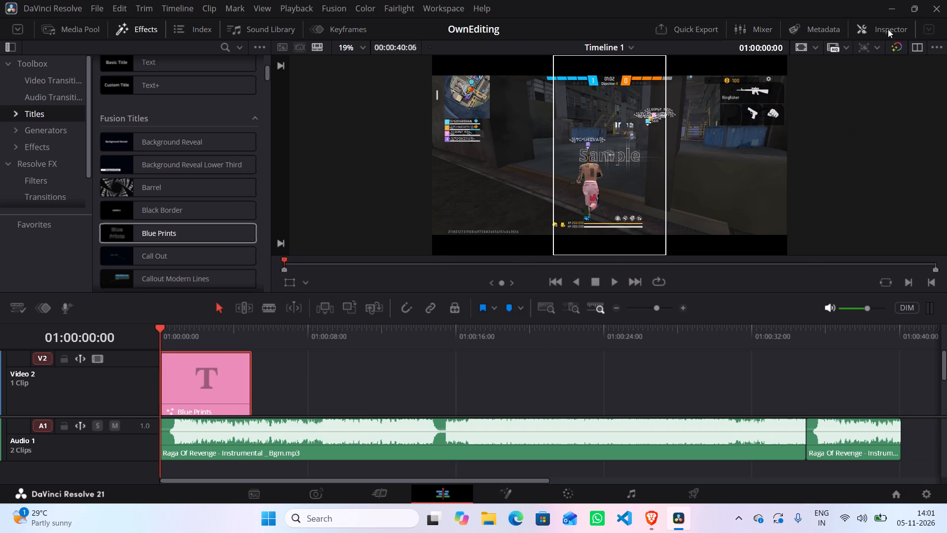
left_click(888, 29)
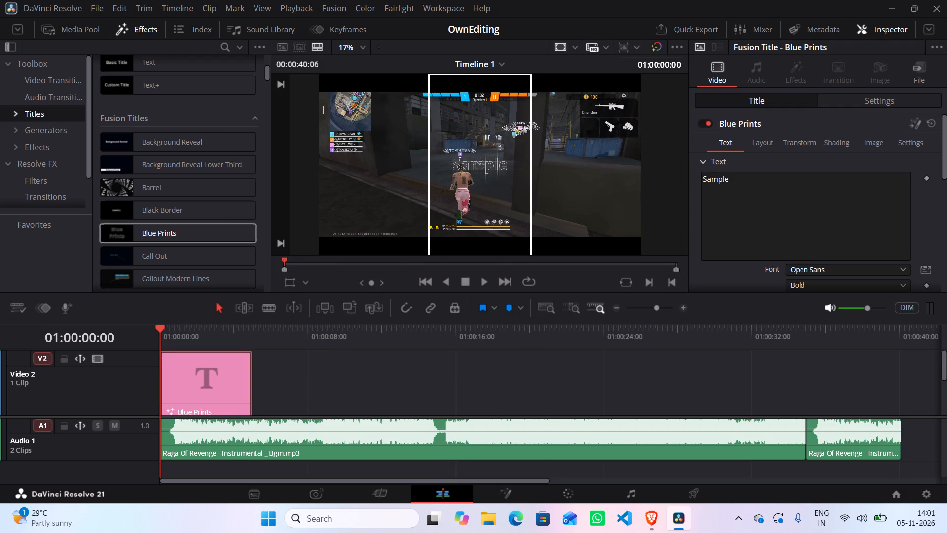
left_click(749, 192)
key("BackSpace")
key("BackSpace")
key("BackSpace")
key("BackSpace")
key("BackSpace")
key("BackSpace")
key("BackSpace")
key("BackSpace")
key("BackSpace")
key("BackSpace")
key("BackSpace")
key("BackSpace")
key("BackSpace")
key("BackSpace")
key("BackSpace")
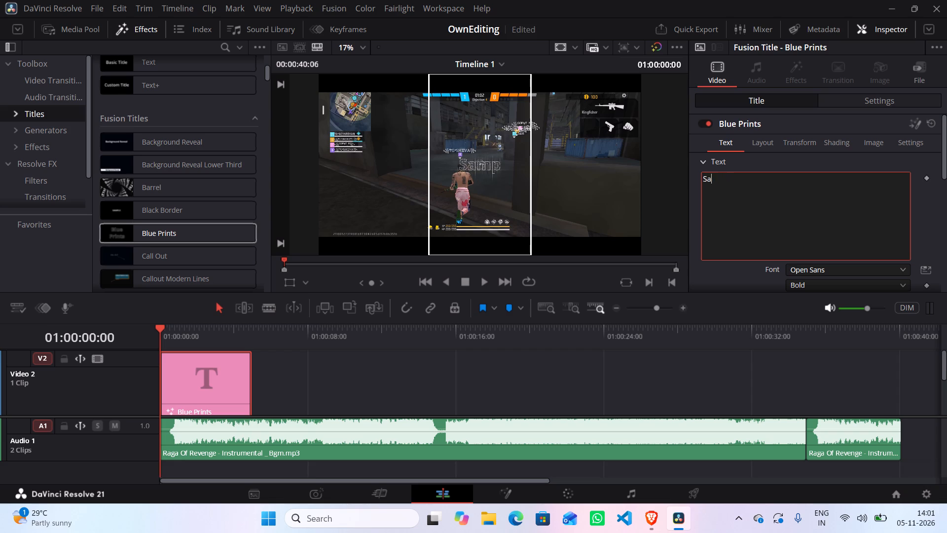
key("shift+w")
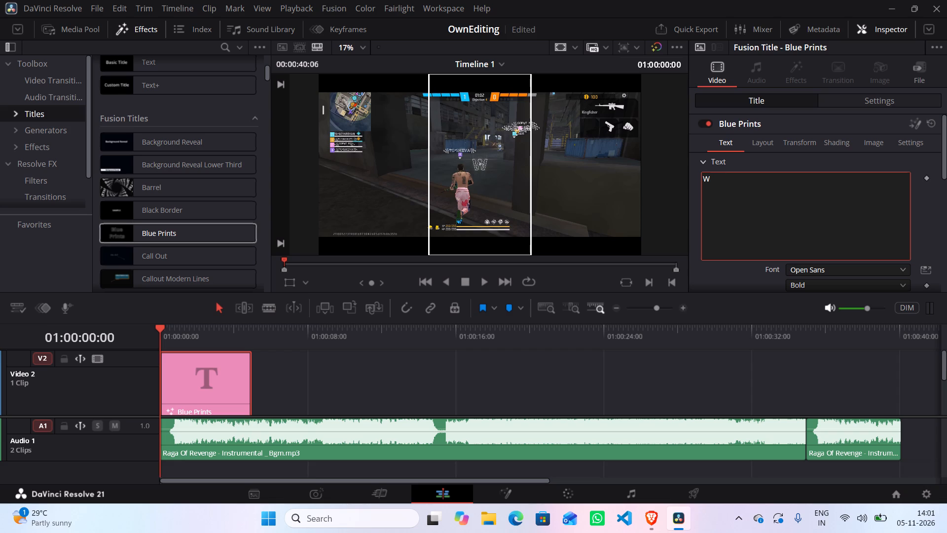
type("elcome")
key("Return")
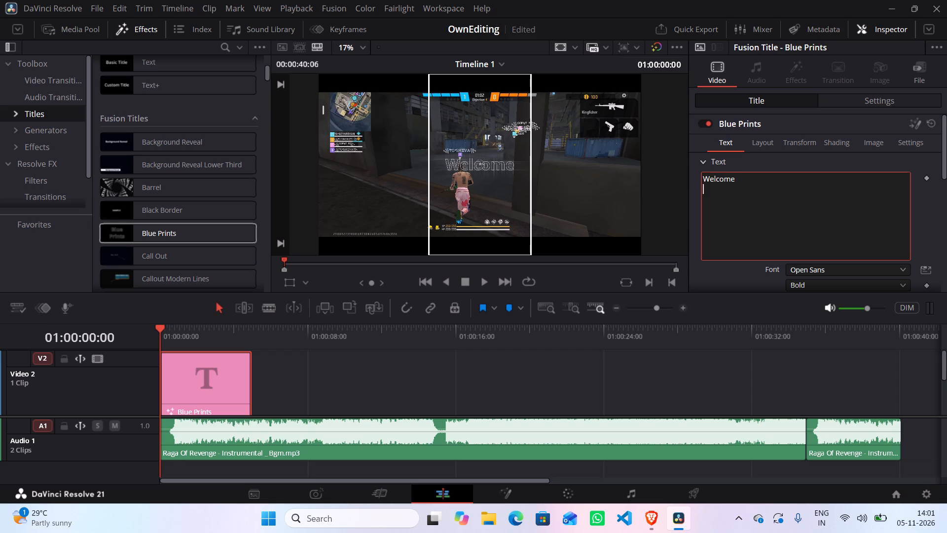
type("To")
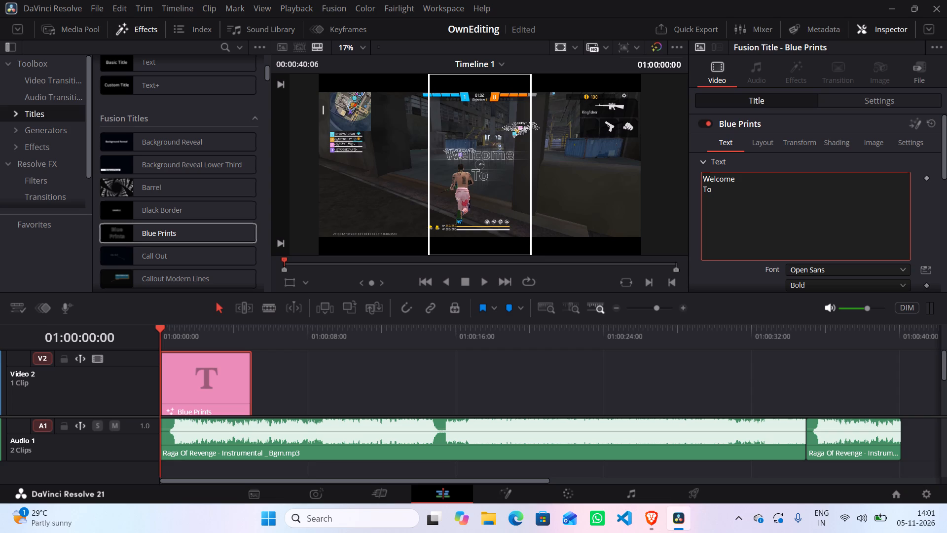
key("Return")
key("m")
key("y")
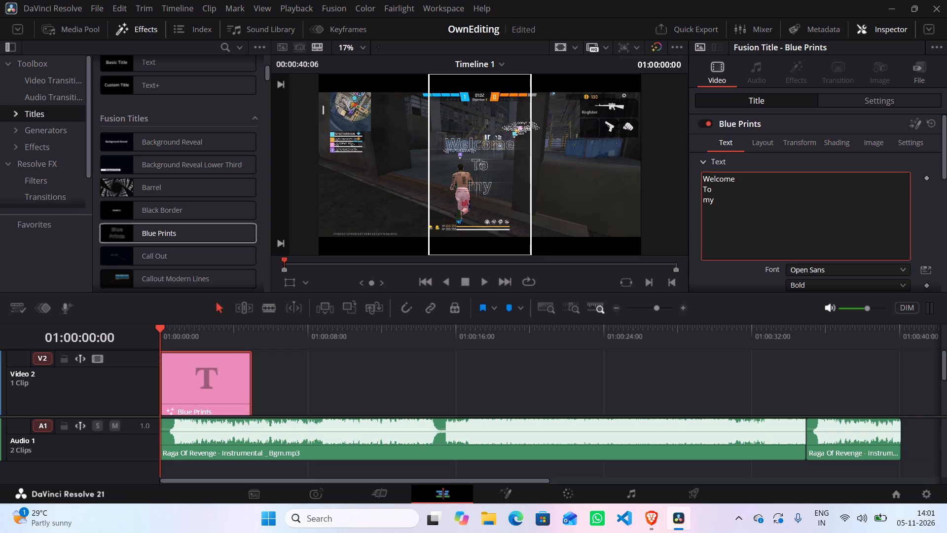
key("Left")
key("BackSpace")
key("shift+m")
key("Right")
key("space")
type("Channel")
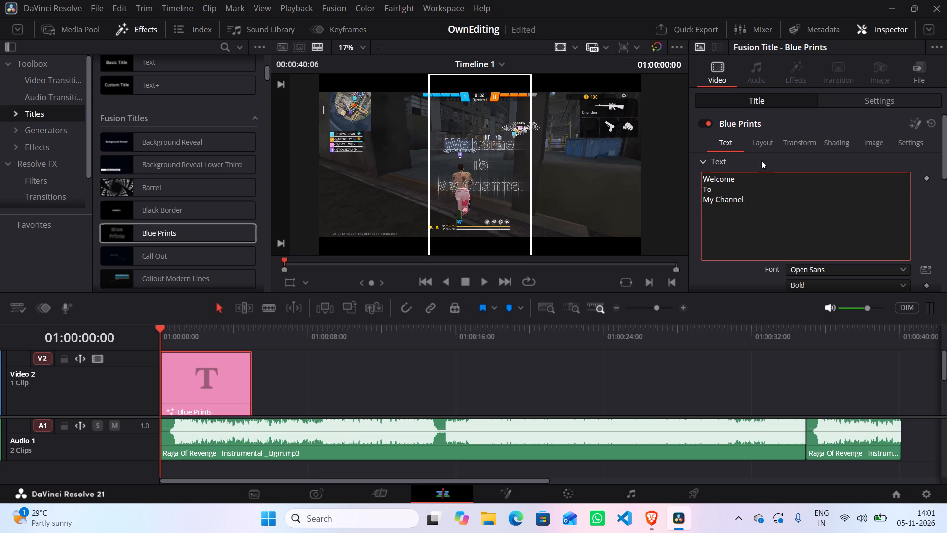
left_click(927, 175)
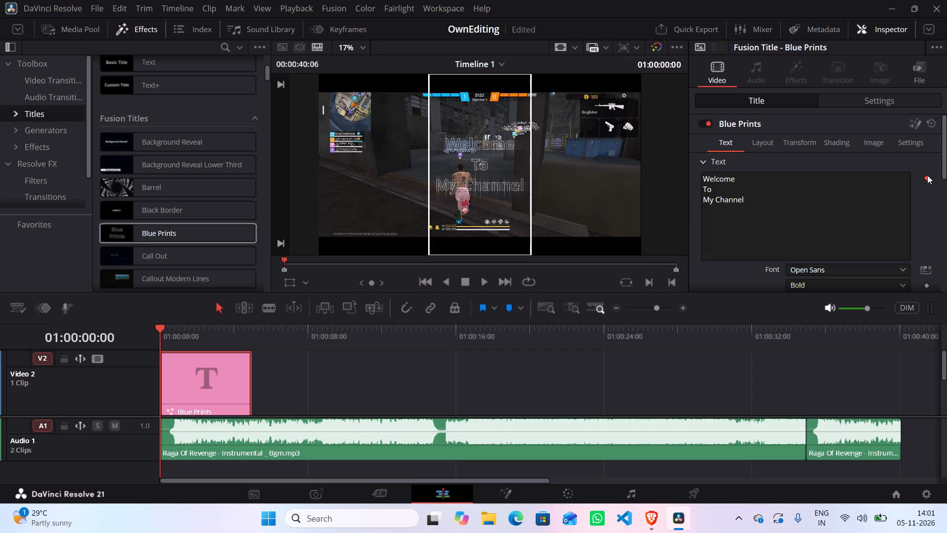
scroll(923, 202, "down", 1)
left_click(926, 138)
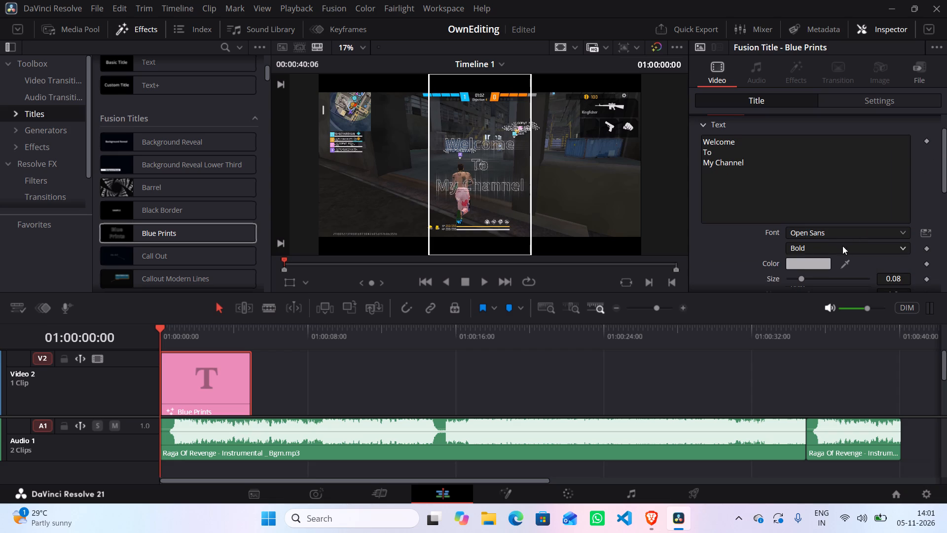
Set the title's Open Sans font style to Italic.
left_click(819, 248)
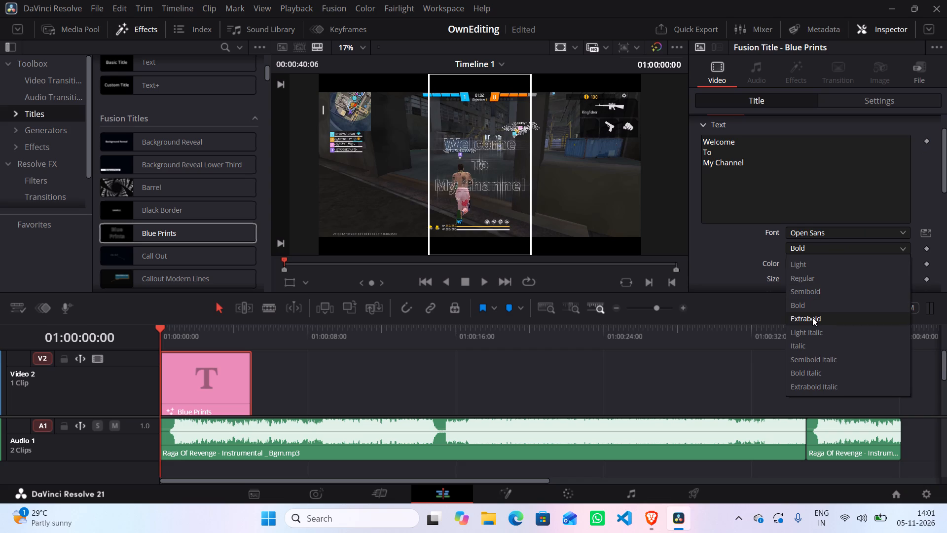
left_click(810, 343)
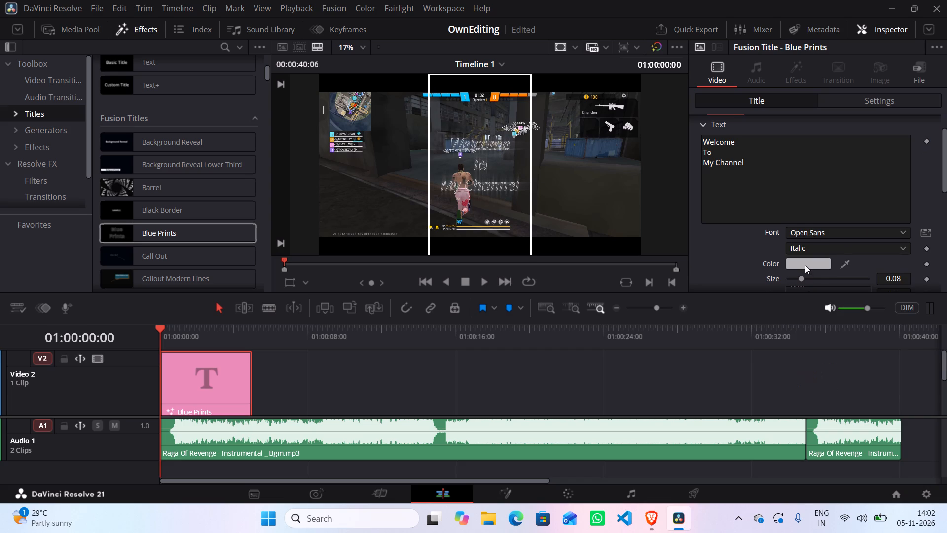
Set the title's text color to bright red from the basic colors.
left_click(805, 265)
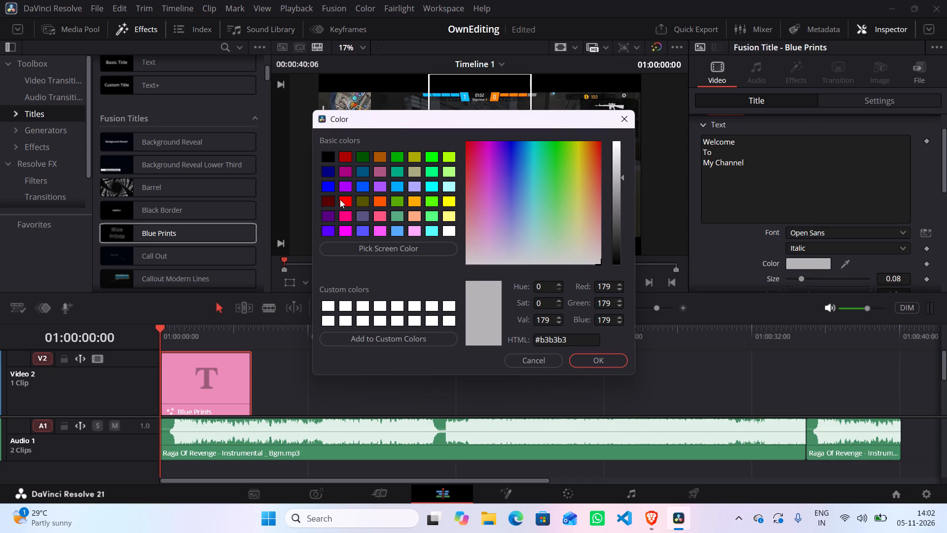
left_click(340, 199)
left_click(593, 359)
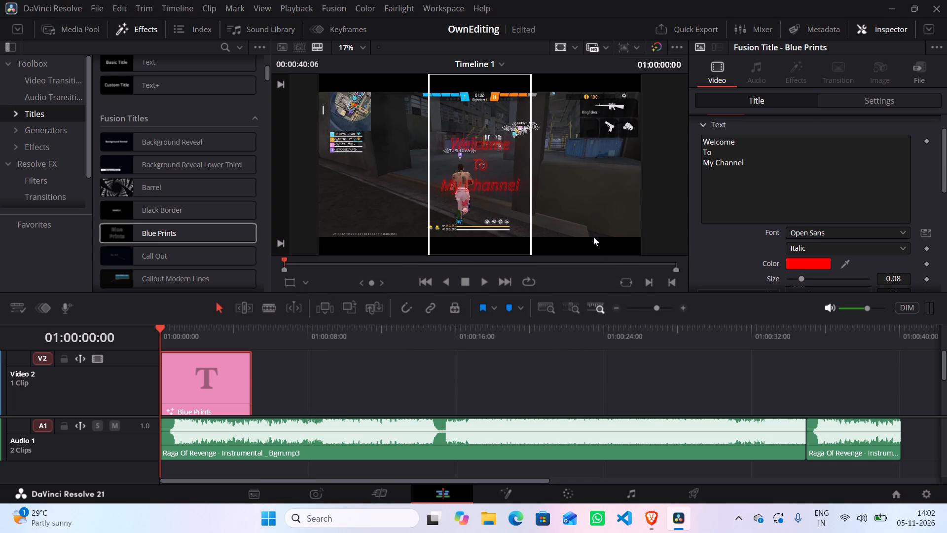
Look through the title's text formatting settings and the video tracks in the timeline.
scroll(784, 234, "up", 3)
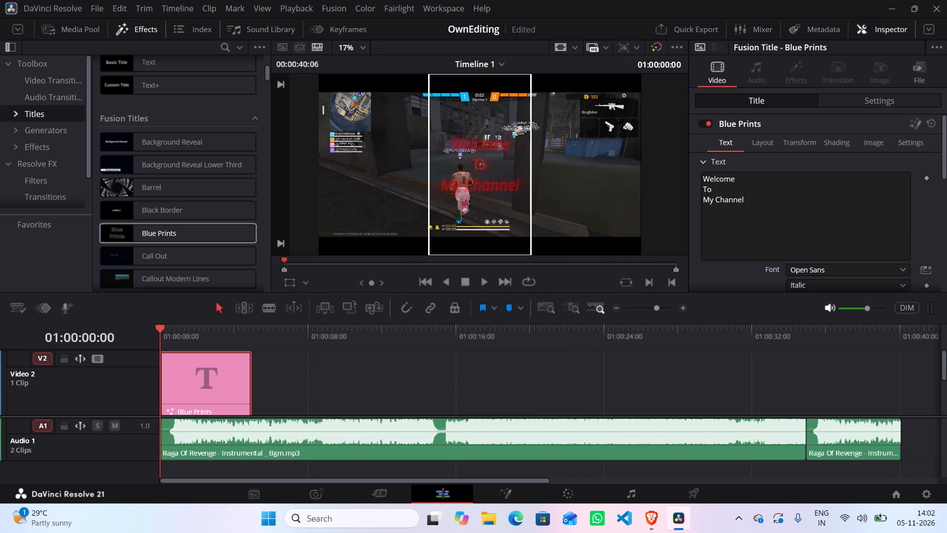
scroll(786, 231, "down", 3)
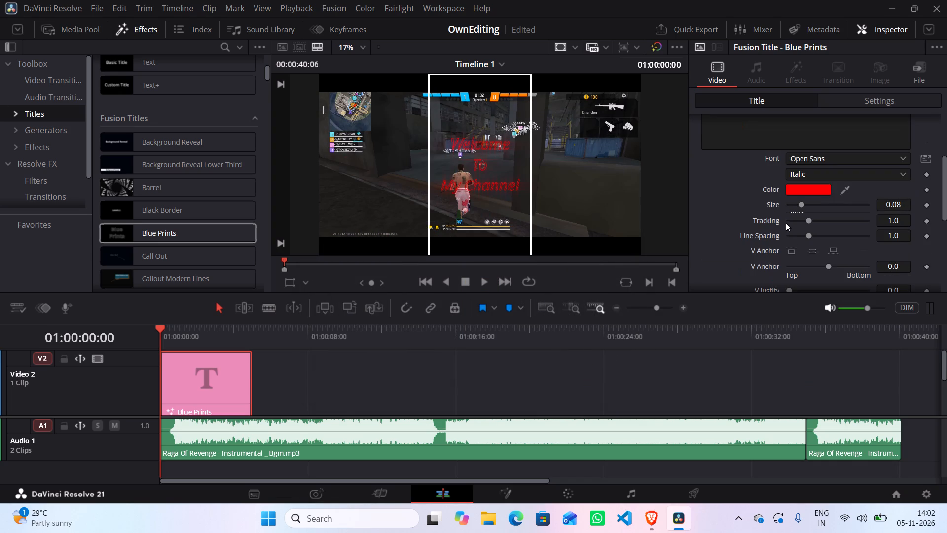
scroll(456, 381, "down", 3)
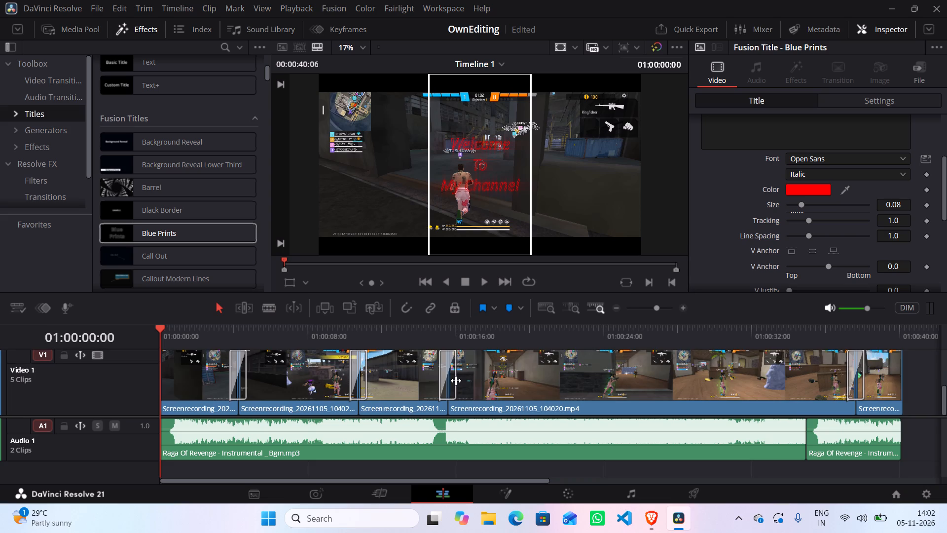
scroll(456, 378, "down", 2)
scroll(456, 378, "up", 5)
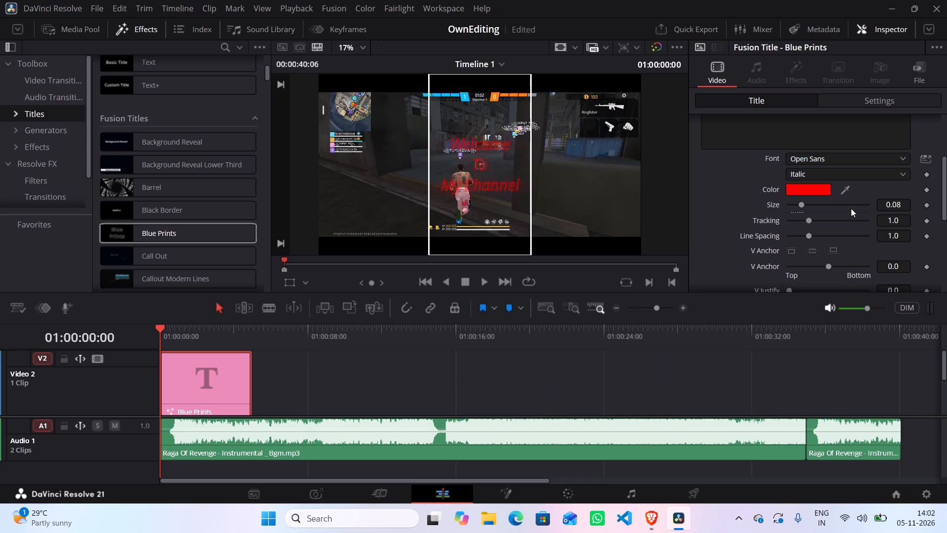
scroll(851, 208, "down", 2)
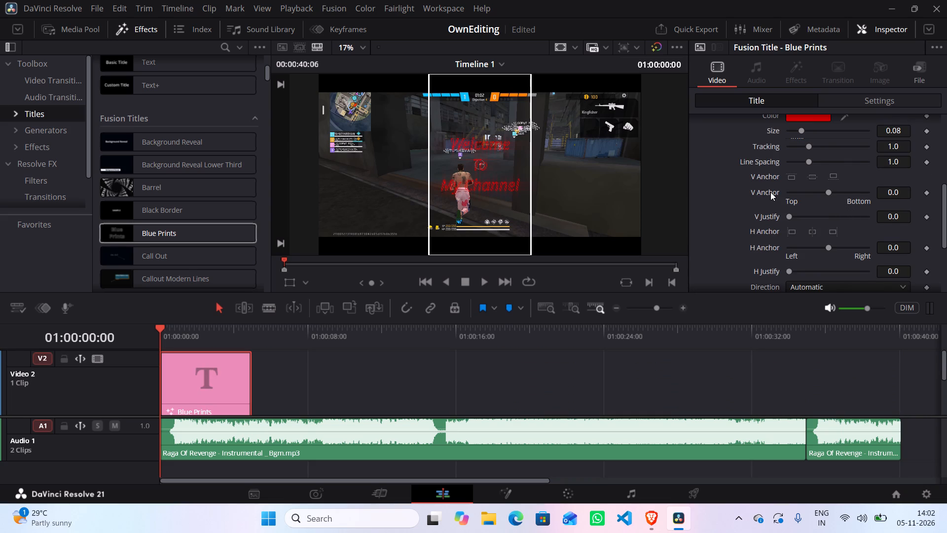
scroll(770, 192, "up", 1)
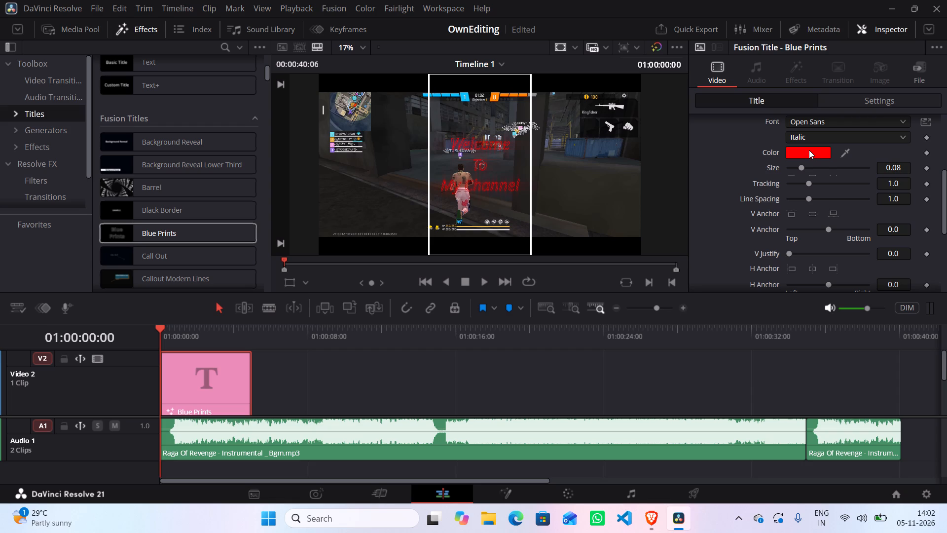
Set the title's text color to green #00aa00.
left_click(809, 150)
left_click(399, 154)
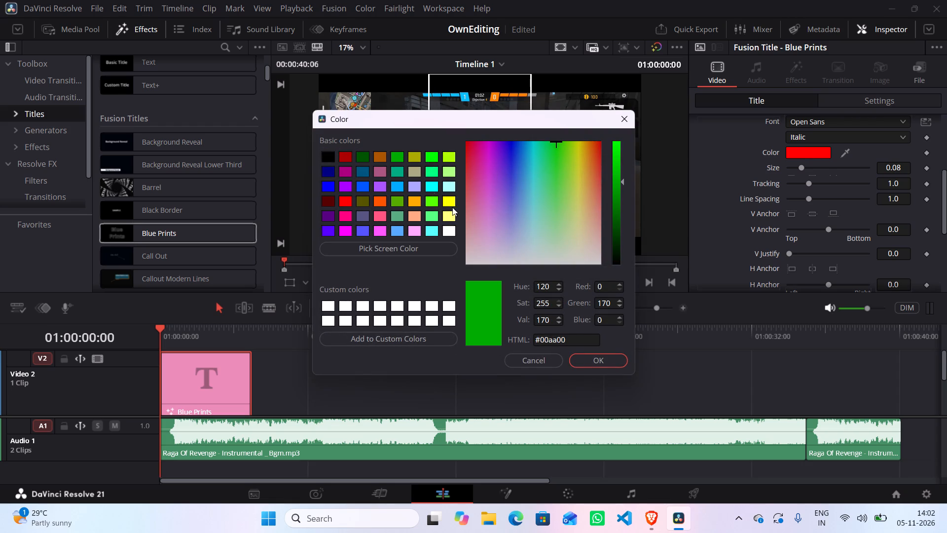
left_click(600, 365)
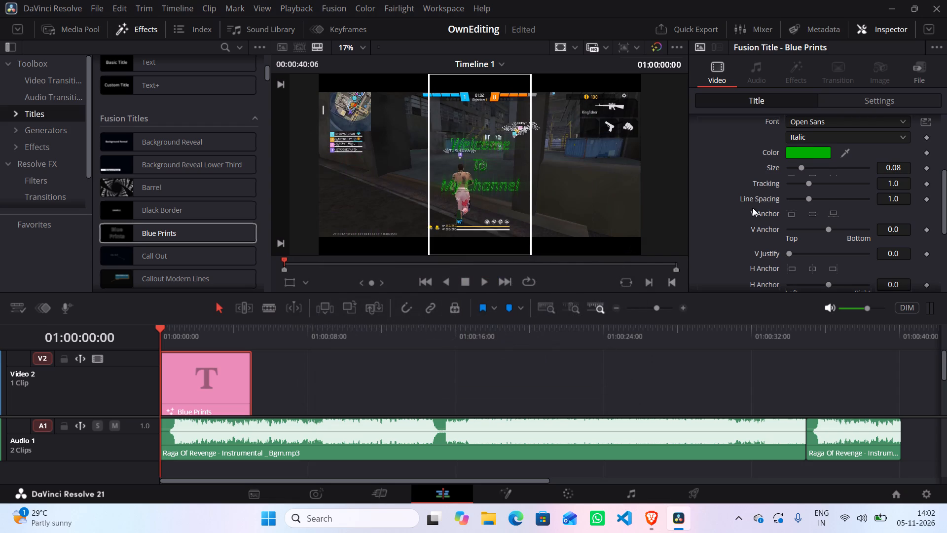
Set the title's text color to orange #ff5500.
left_click(799, 149)
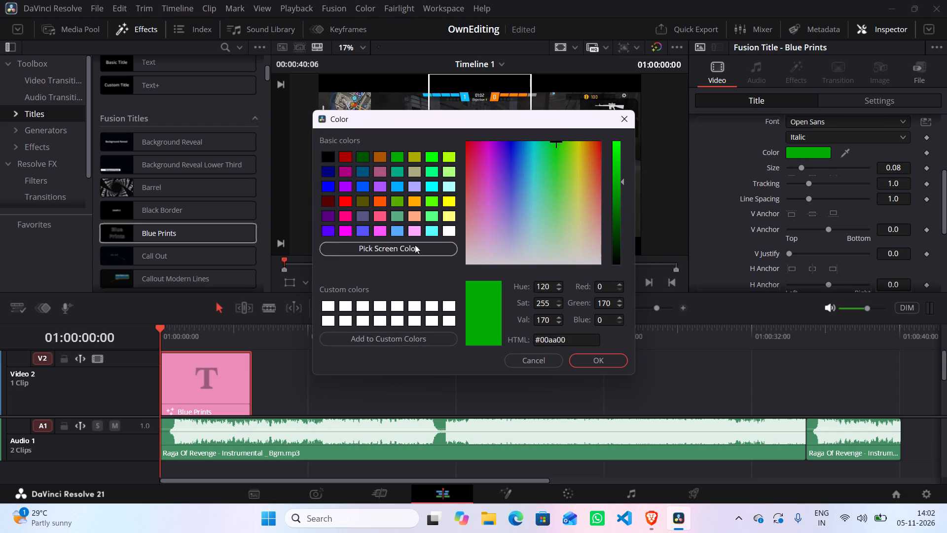
left_click(375, 201)
left_click(592, 359)
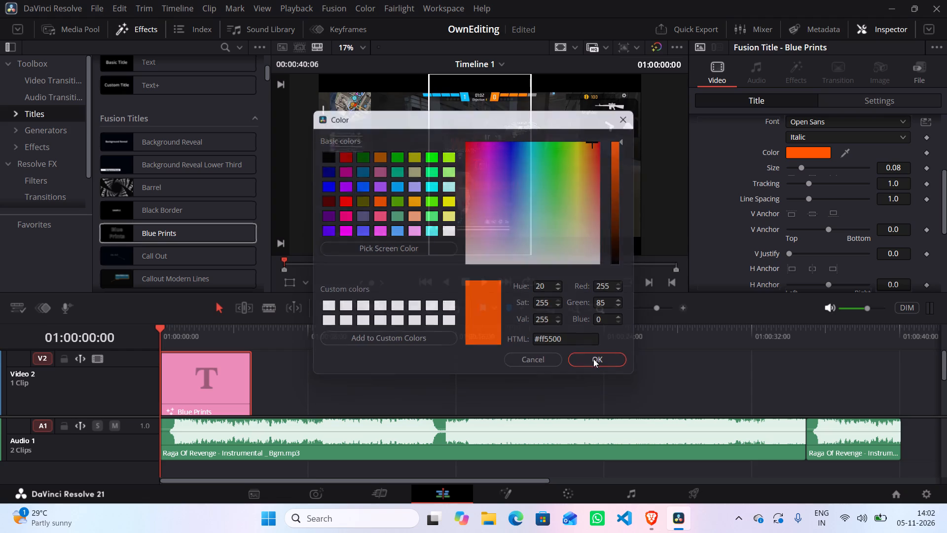
scroll(512, 204, "up", 3)
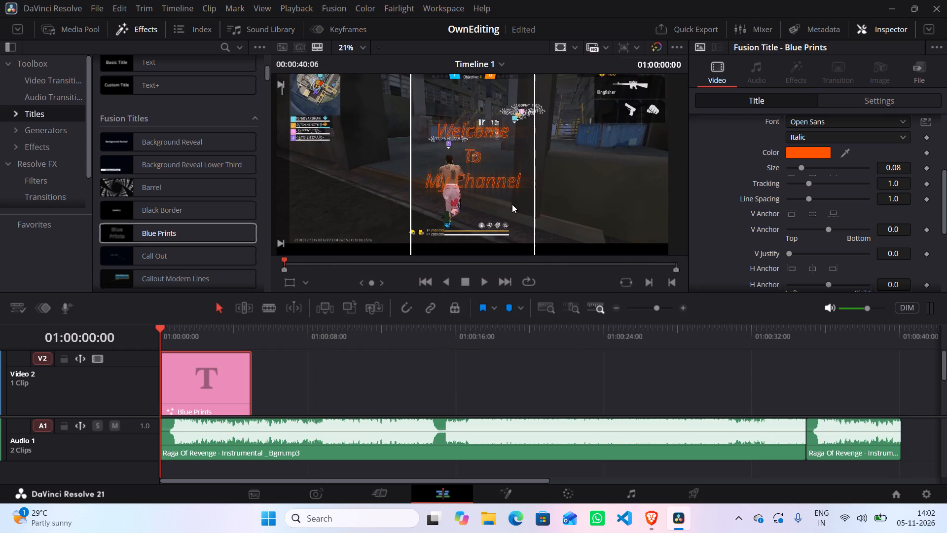
Set the title's transform zoom to 0.5 and keyframe it at the start of the timeline, 01:00:00:00.
scroll(512, 204, "up", 6)
scroll(512, 204, "down", 10)
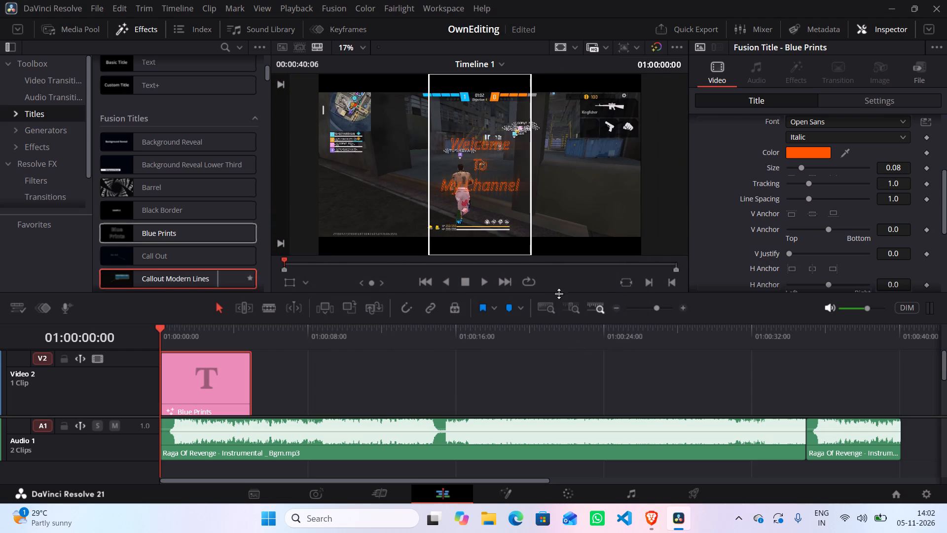
scroll(615, 287, "up", 4)
scroll(739, 223, "up", 7)
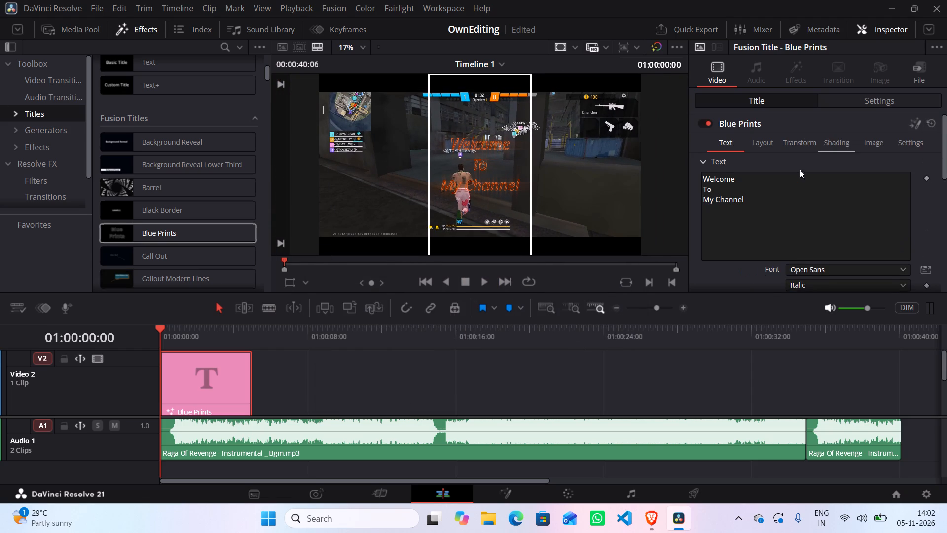
left_click(841, 99)
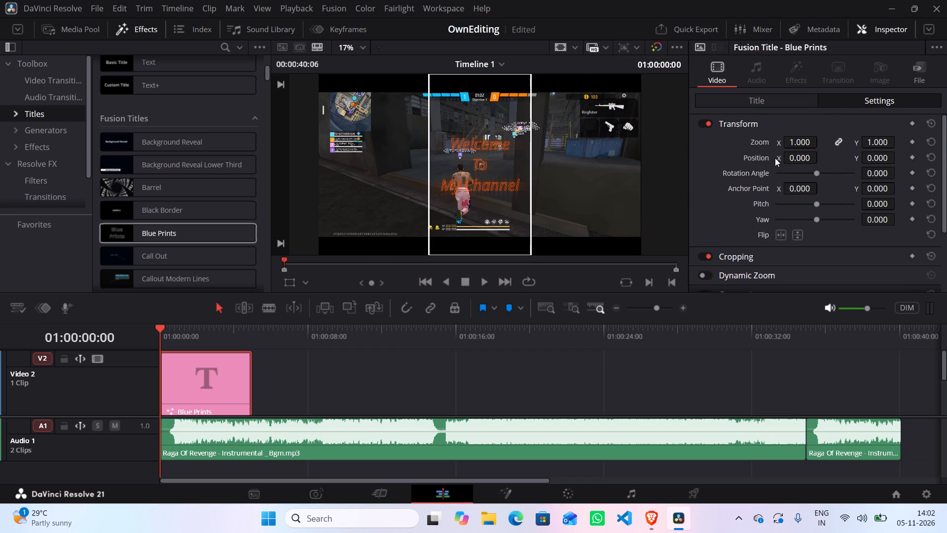
left_click(793, 143)
type("0.5")
left_click(911, 142)
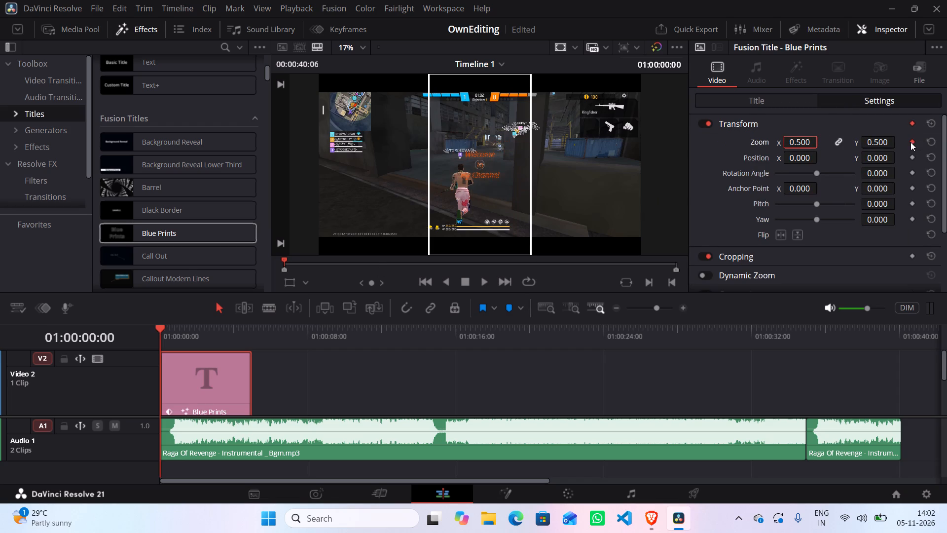
left_click(884, 27)
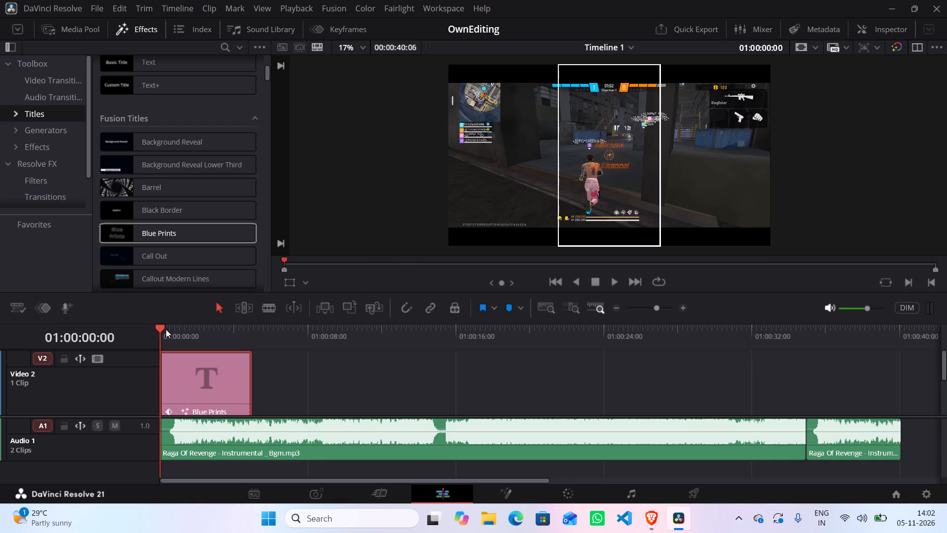
Keyframe the title's zoom at 1.0 at 01:00:01:00 so the text scales up over the first second.
left_click_drag(158, 325, 171, 325)
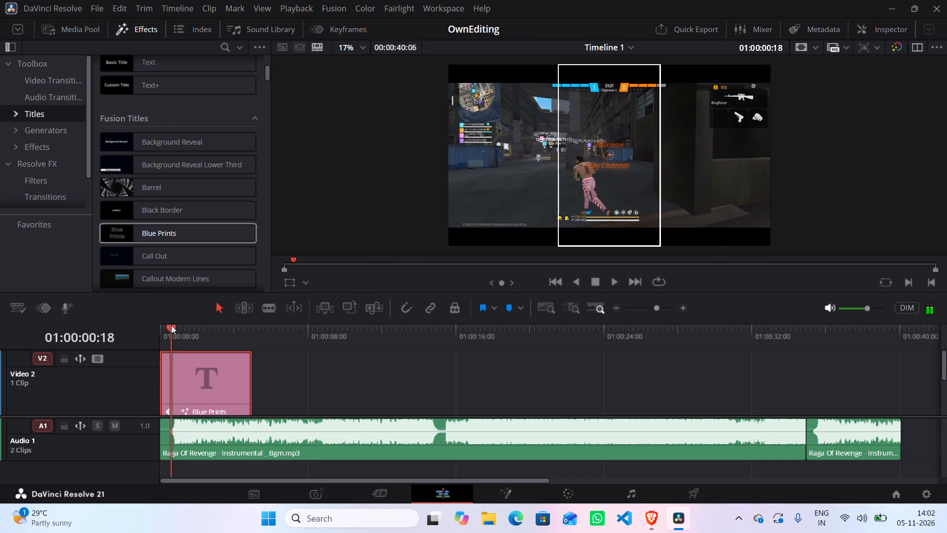
left_click_drag(171, 325, 179, 325)
left_click(882, 30)
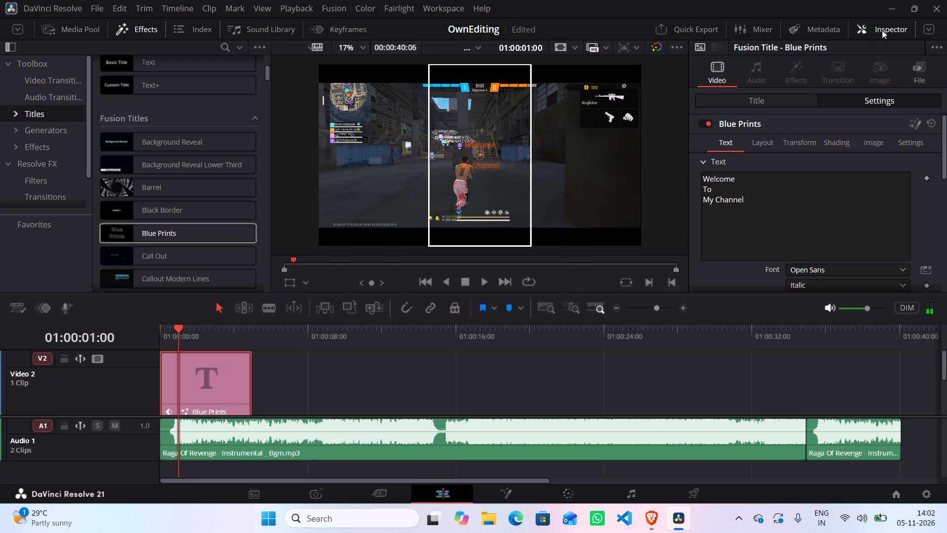
left_click(764, 99)
left_click(846, 95)
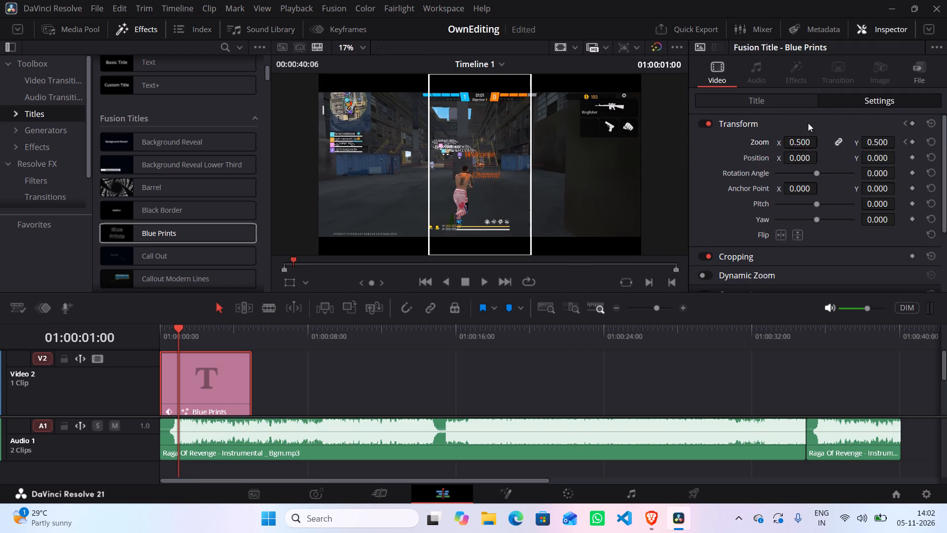
left_click(796, 143)
left_click(796, 143)
type("1.0")
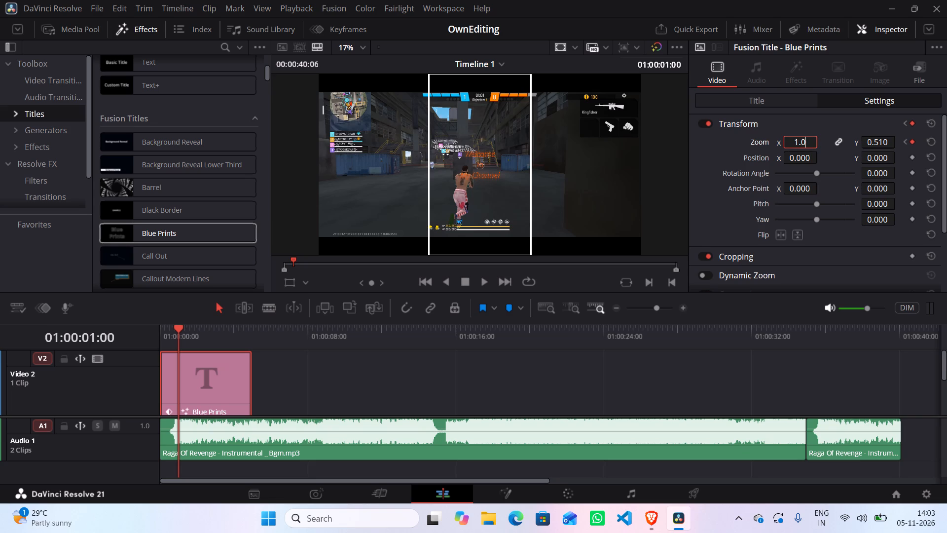
left_click(882, 21)
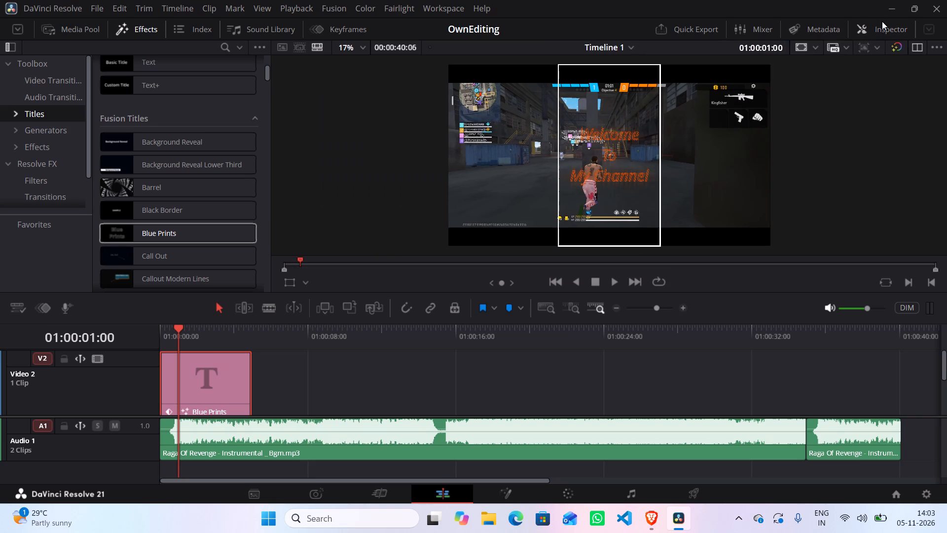
Play the opening of the timeline from the start to preview the title's zoom animation.
left_click_drag(178, 327, 120, 329)
key("space")
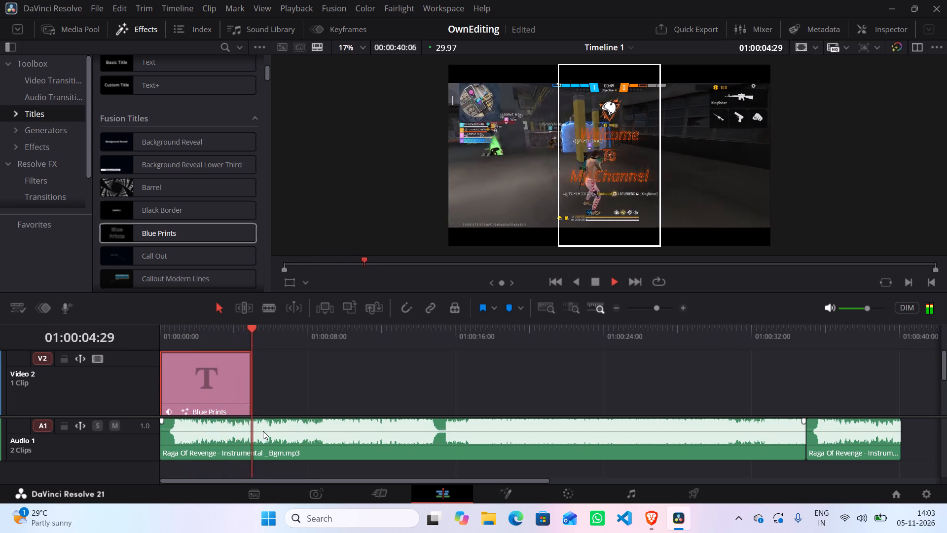
key("space")
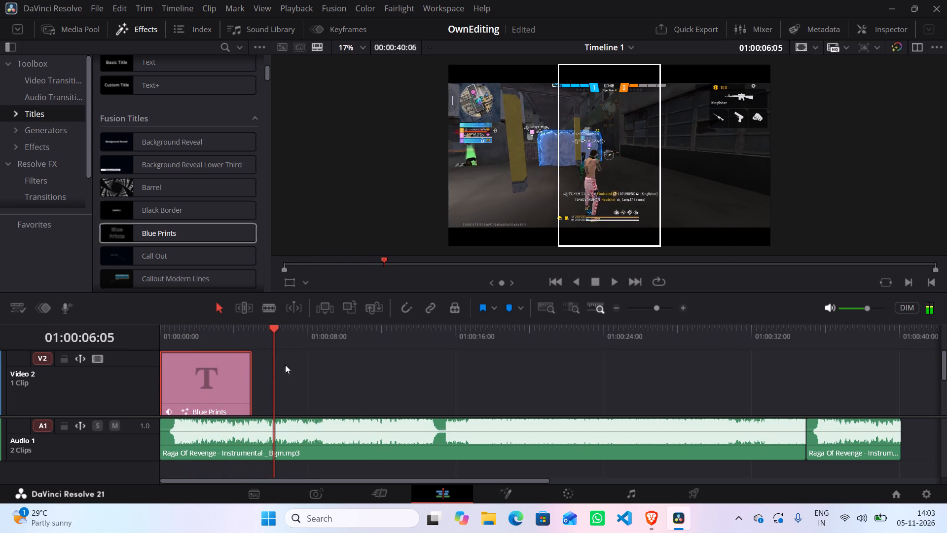
scroll(280, 359, "up", 4)
left_click_drag(273, 327, 158, 335)
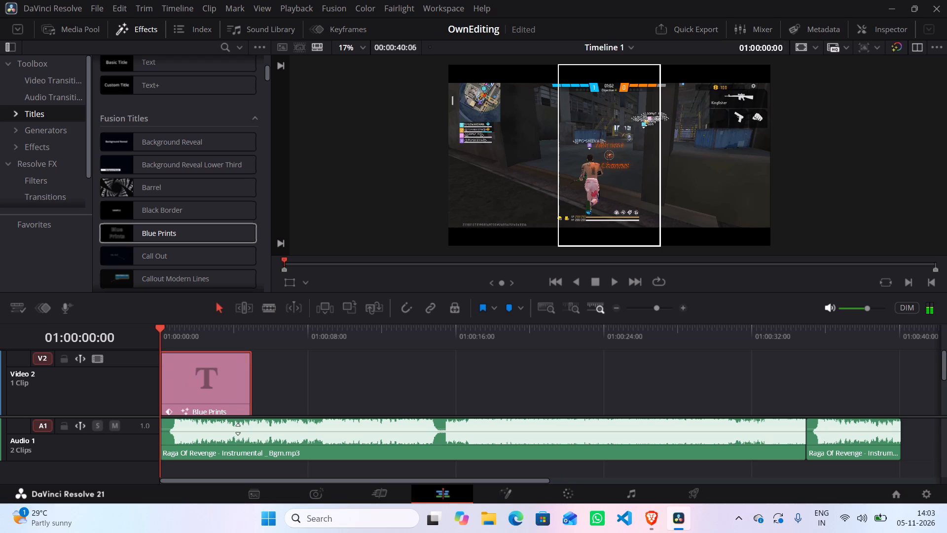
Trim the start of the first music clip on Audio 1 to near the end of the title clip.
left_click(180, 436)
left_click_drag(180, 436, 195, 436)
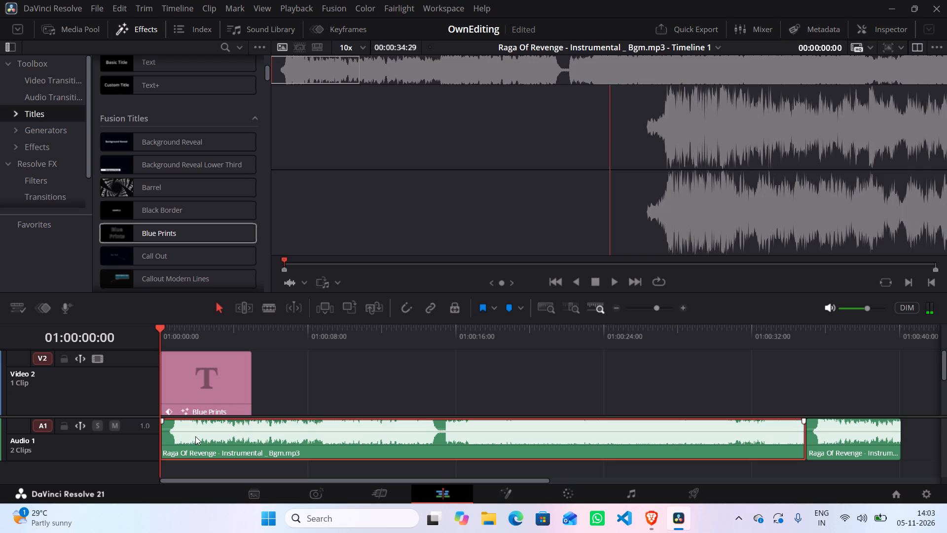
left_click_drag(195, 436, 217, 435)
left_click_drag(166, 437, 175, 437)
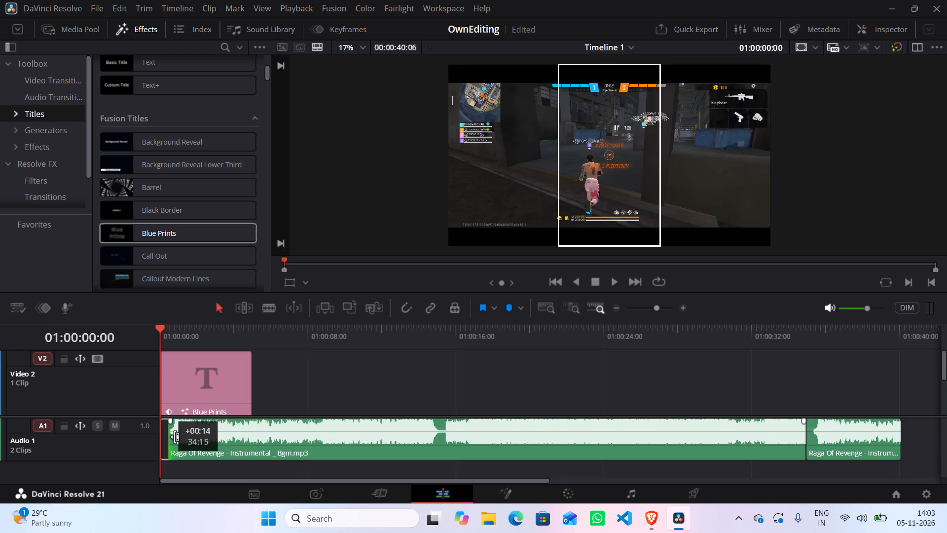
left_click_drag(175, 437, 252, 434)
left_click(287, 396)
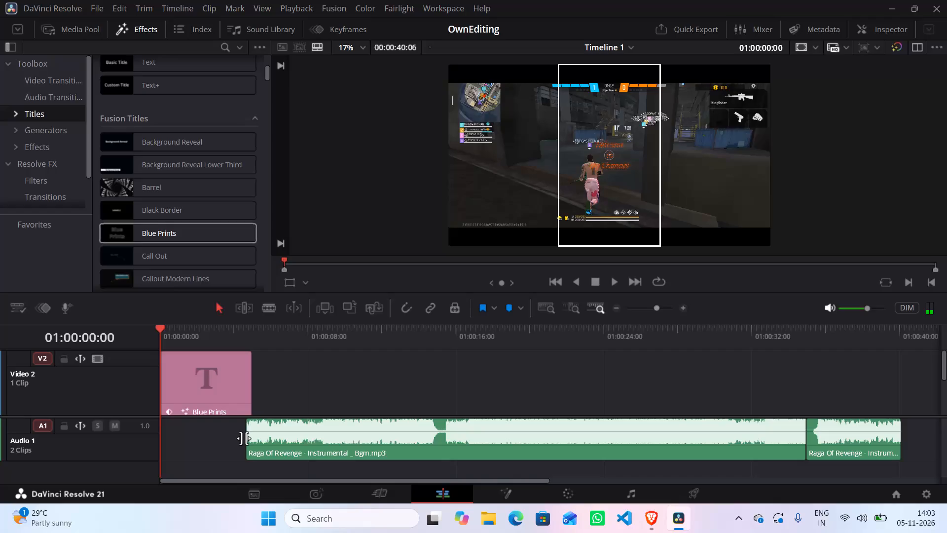
Play the opening from the start to check the title with the trimmed music.
key("space")
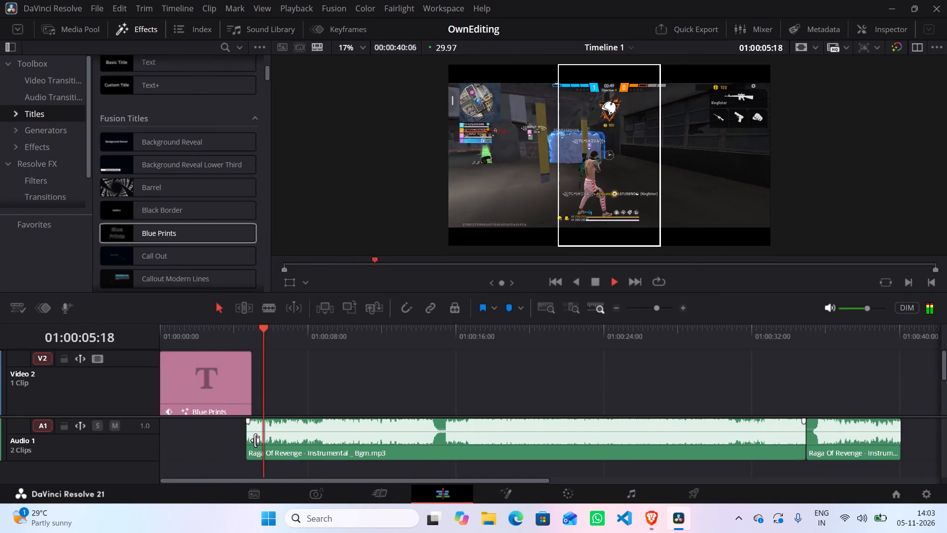
key("space")
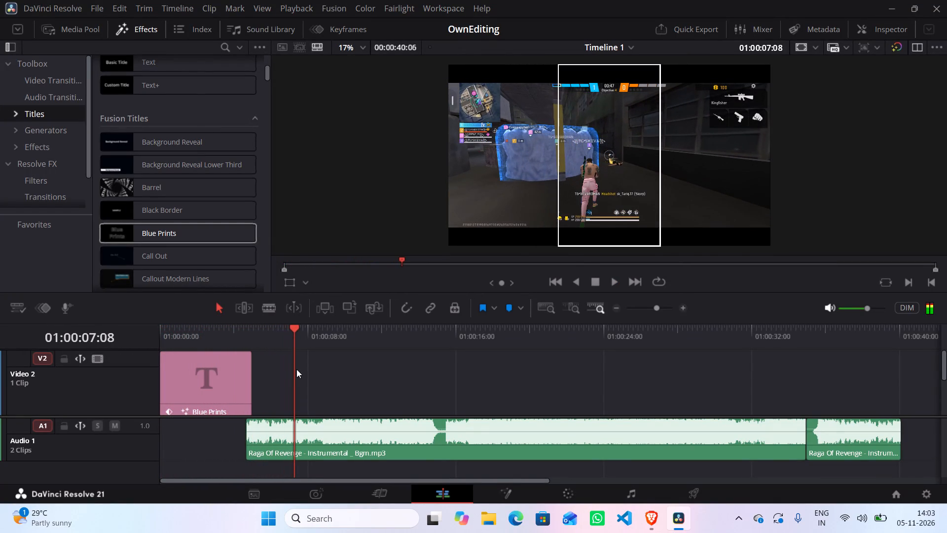
left_click_drag(296, 329, 146, 348)
scroll(296, 406, "up", 2)
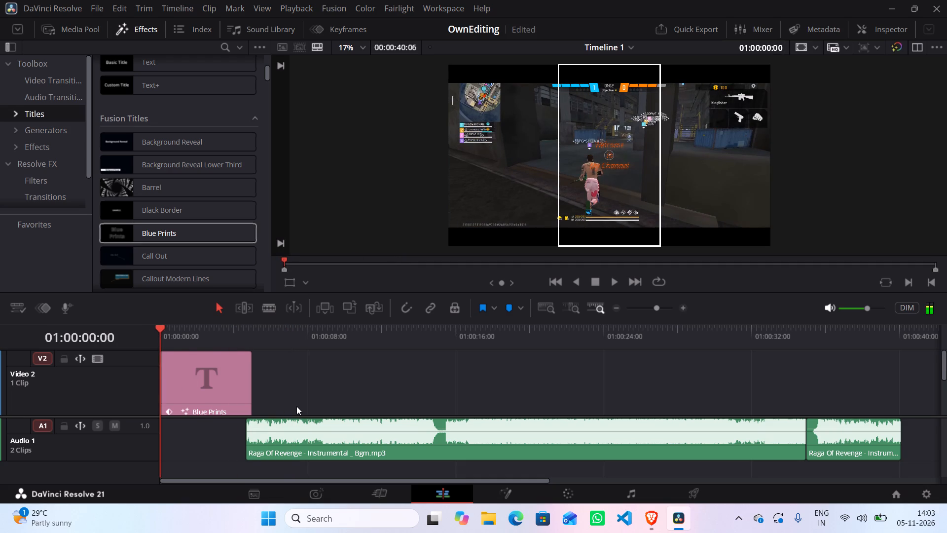
scroll(296, 406, "up", 3)
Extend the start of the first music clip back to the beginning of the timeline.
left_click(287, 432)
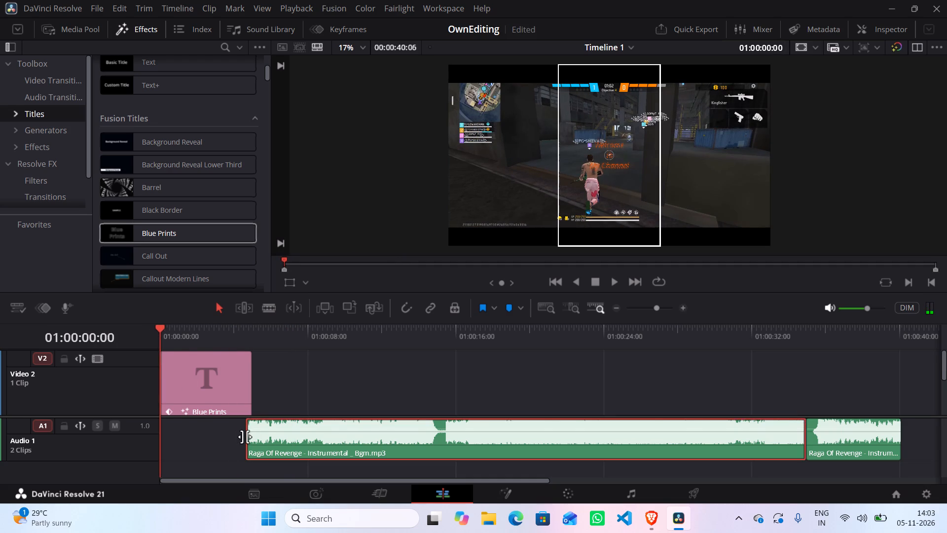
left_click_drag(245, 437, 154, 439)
Shorten the Blue Prints title clip on Video 2 from its end to about 2 seconds long.
scroll(323, 394, "up", 2)
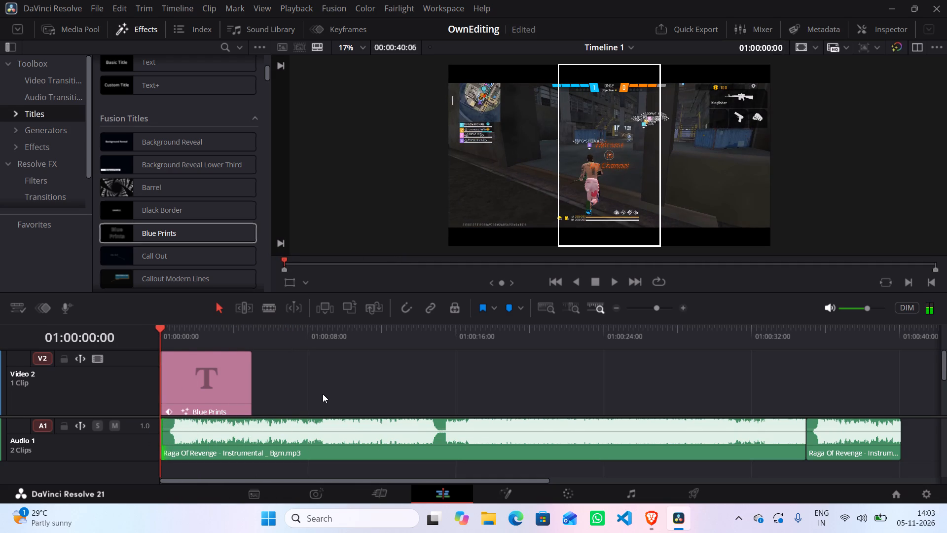
scroll(323, 394, "up", 1)
scroll(323, 394, "down", 3)
scroll(247, 400, "up", 2)
left_click_drag(251, 390, 221, 395)
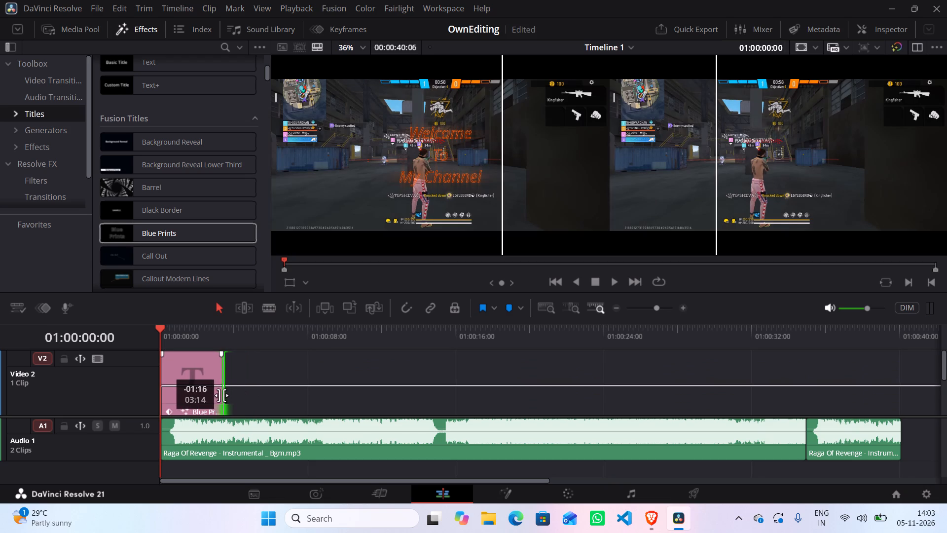
left_click_drag(221, 395, 209, 397)
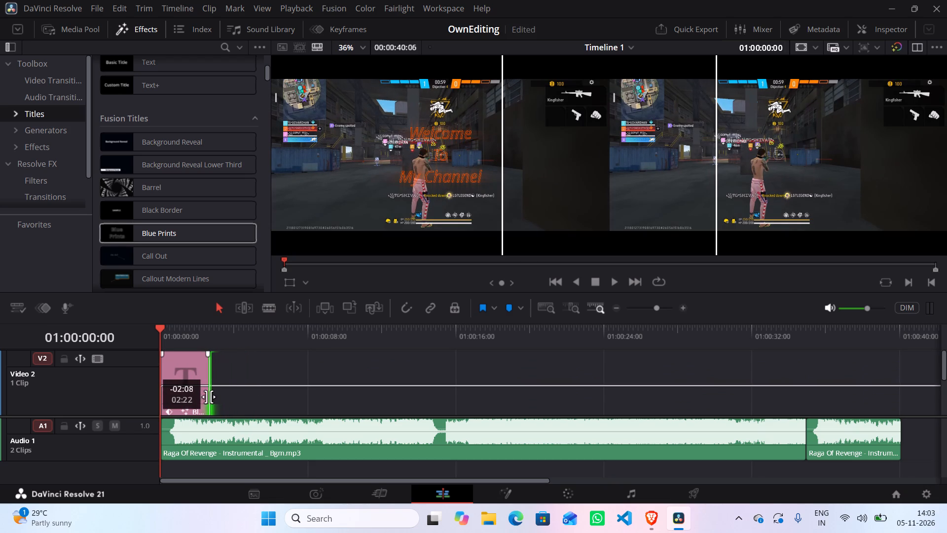
left_click_drag(209, 397, 206, 398)
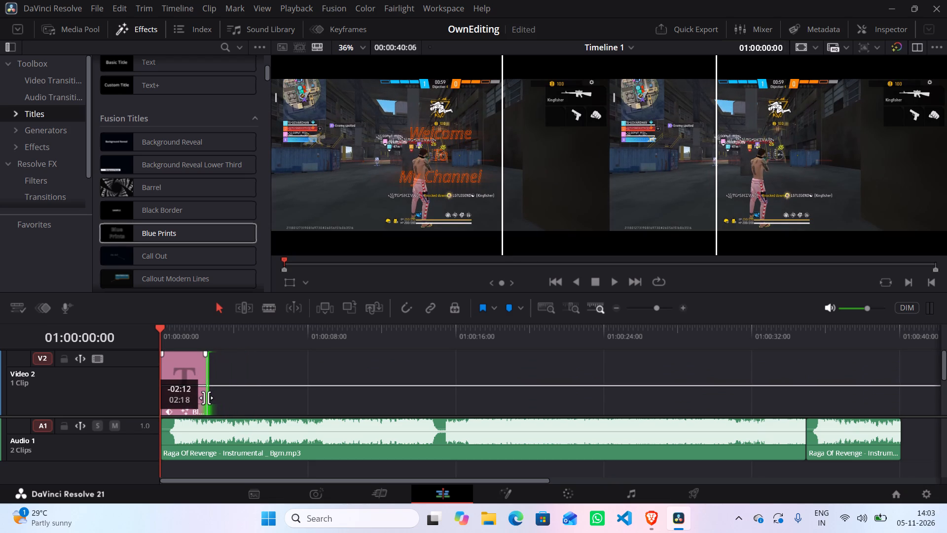
left_click_drag(206, 398, 201, 401)
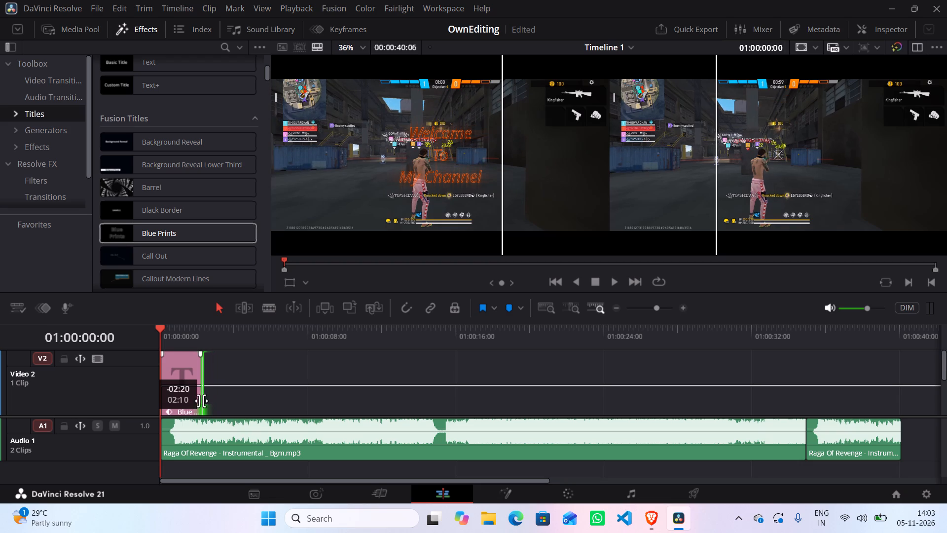
left_click_drag(201, 401, 197, 404)
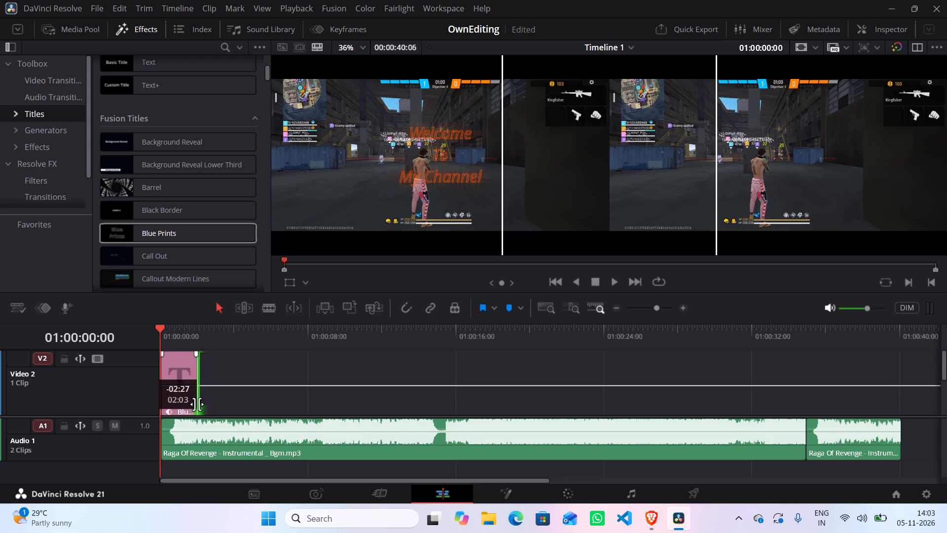
left_click_drag(197, 404, 196, 406)
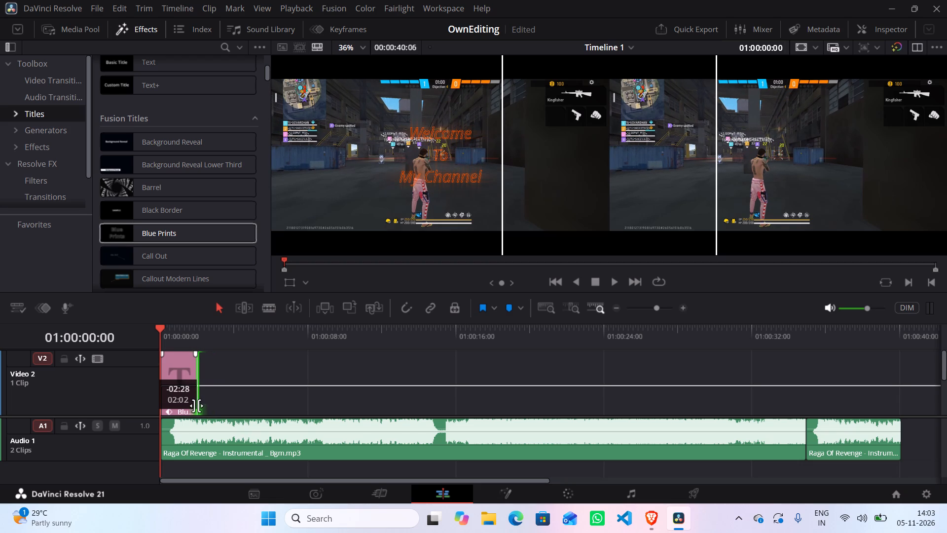
left_click_drag(196, 406, 196, 408)
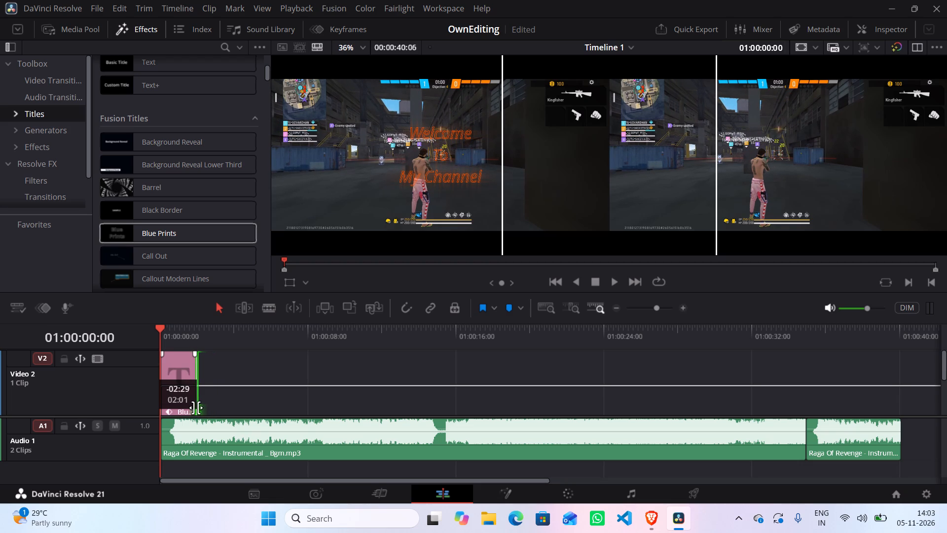
left_click_drag(196, 408, 195, 409)
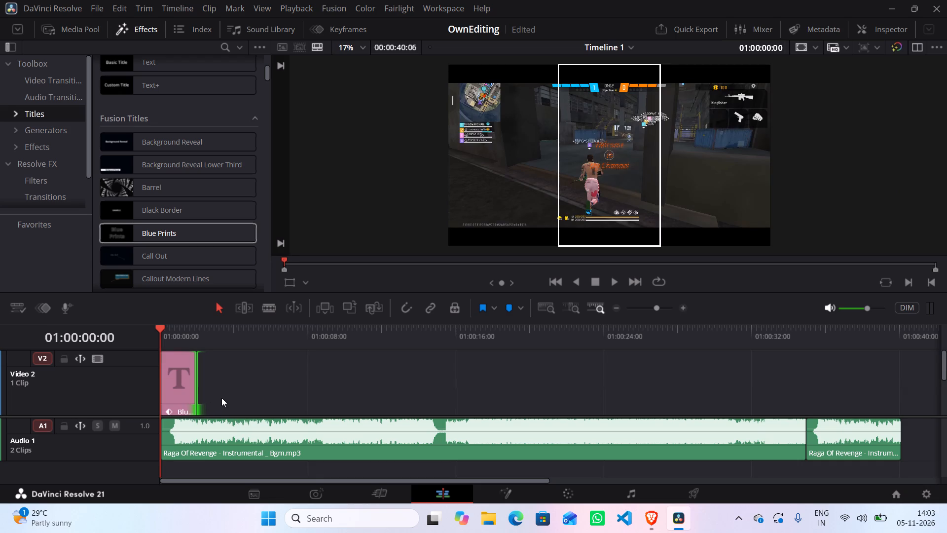
Play the opening from the start twice to review the shortened title with the music.
key("space")
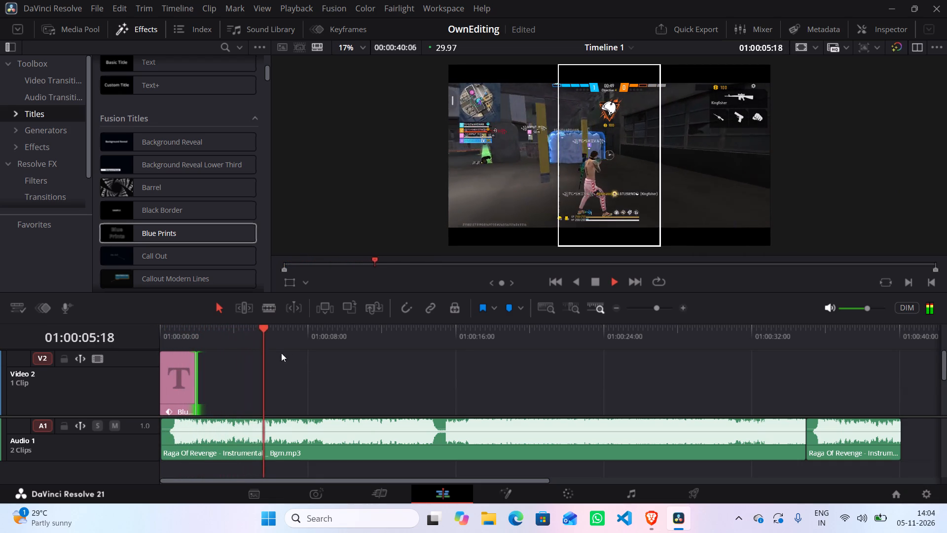
key("space")
left_click_drag(274, 325, 130, 335)
key("space")
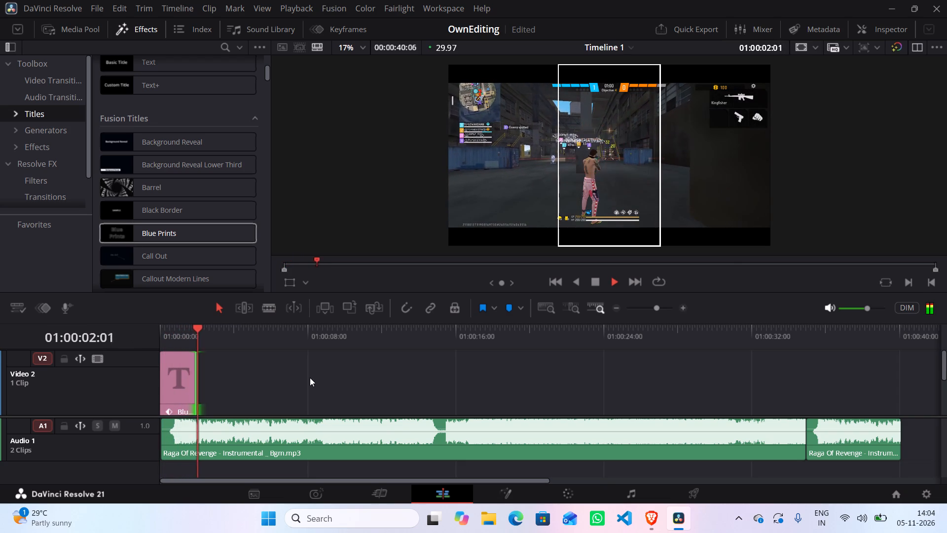
key("space")
left_click_drag(211, 324, 142, 341)
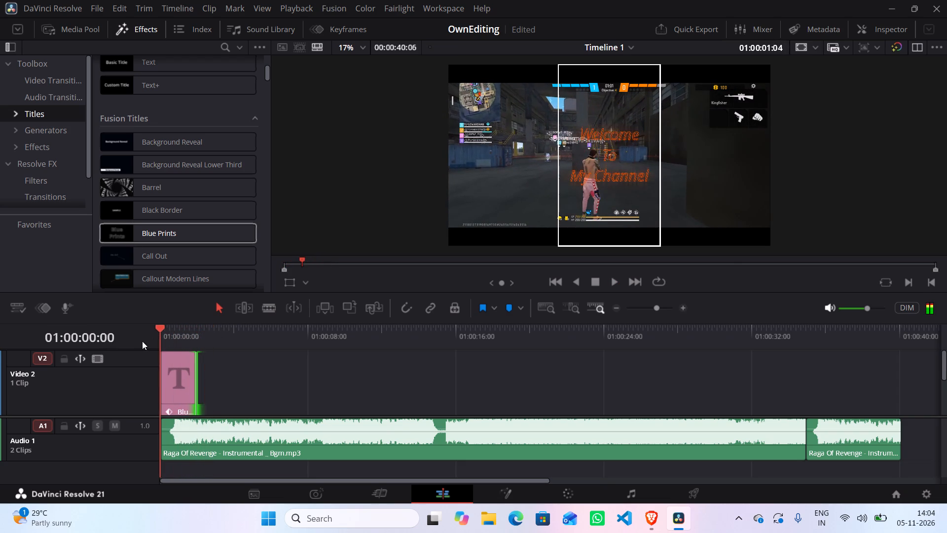
left_click_drag(142, 341, 138, 342)
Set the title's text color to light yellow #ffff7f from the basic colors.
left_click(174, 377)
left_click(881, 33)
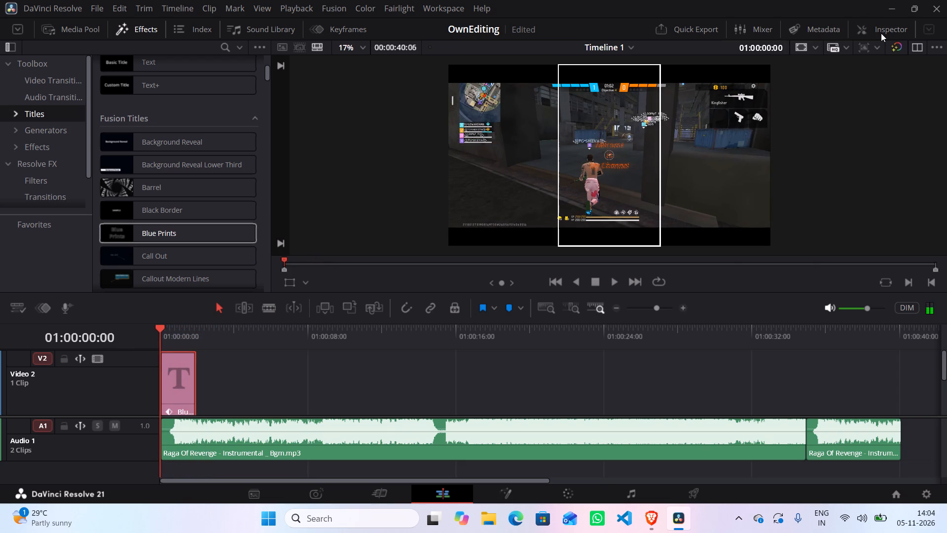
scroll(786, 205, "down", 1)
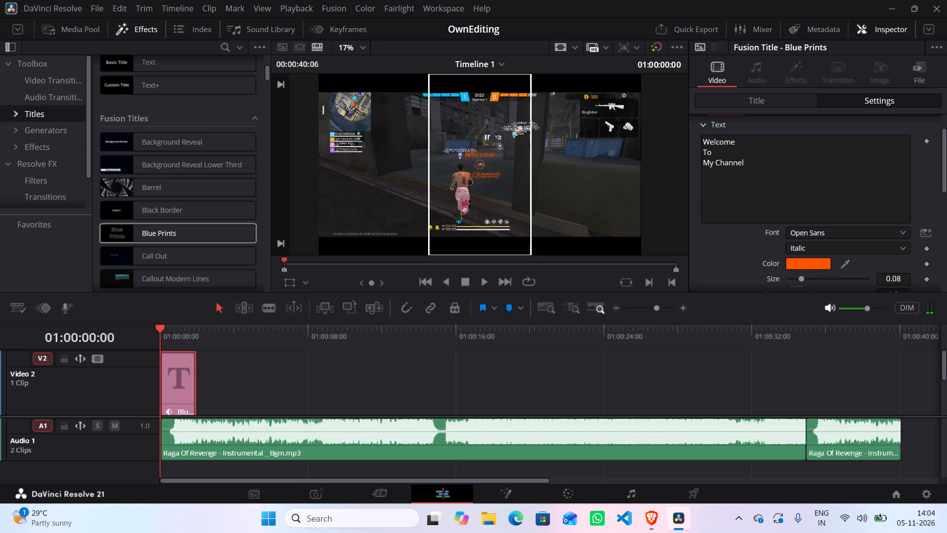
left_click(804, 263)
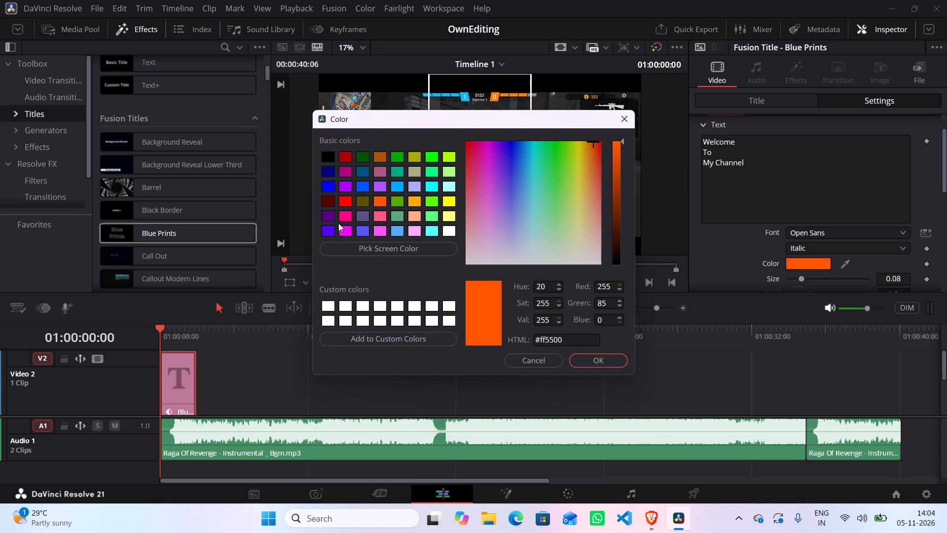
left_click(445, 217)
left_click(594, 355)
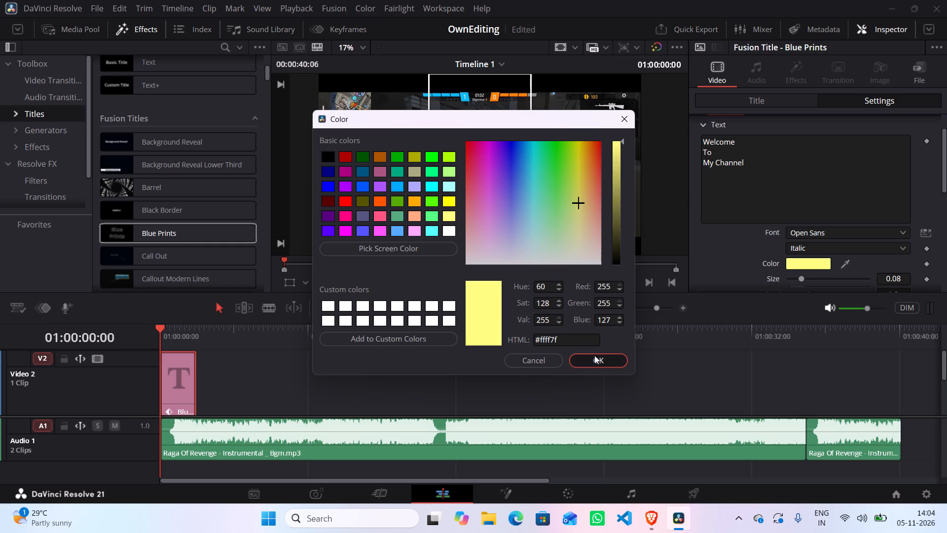
Set the title's text color to bright green #00ff00 from the basic colors.
left_click(820, 267)
left_click(434, 156)
left_click(594, 358)
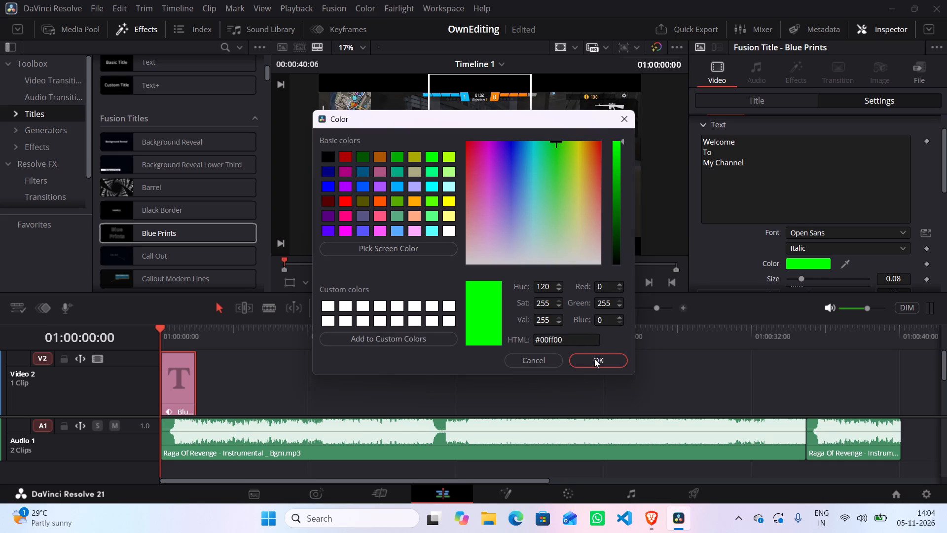
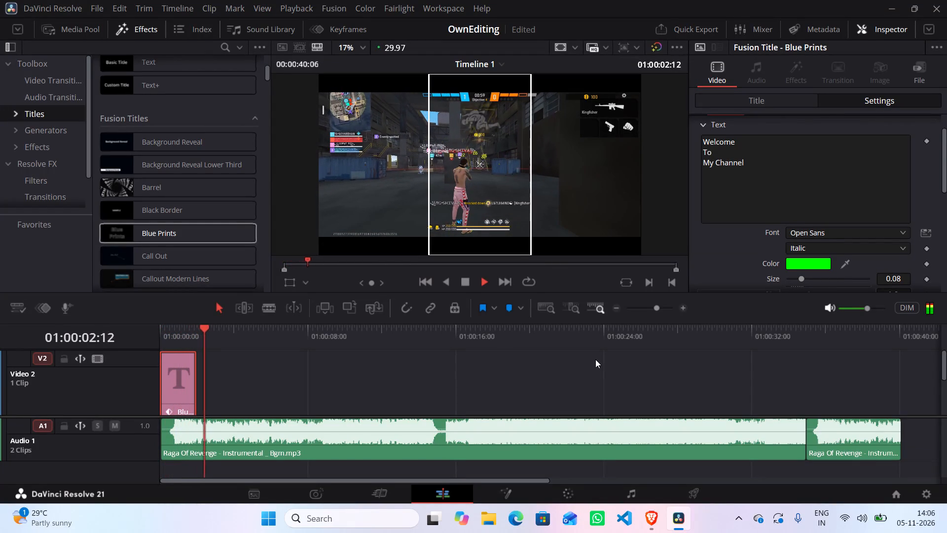
Stop playback and return the playhead to the timeline start to check the green title.
key("space")
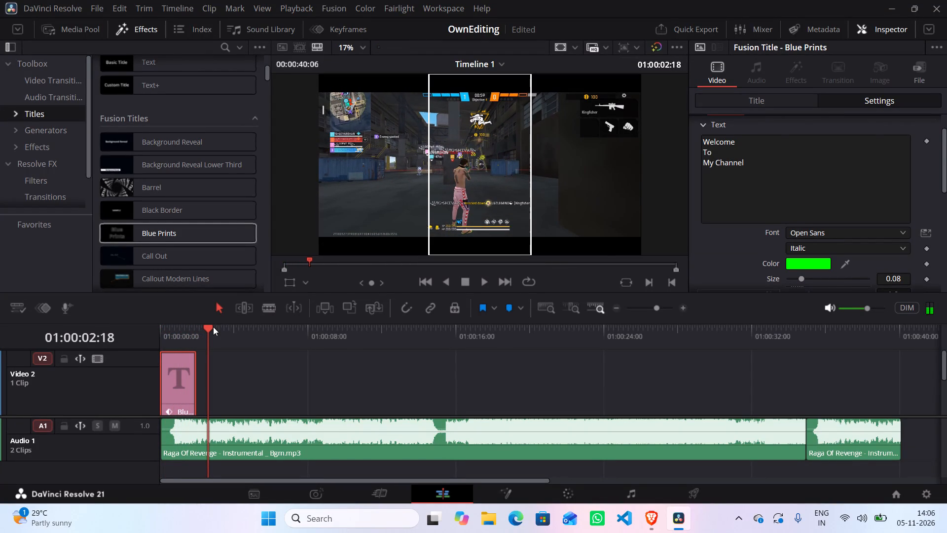
left_click_drag(211, 327, 150, 329)
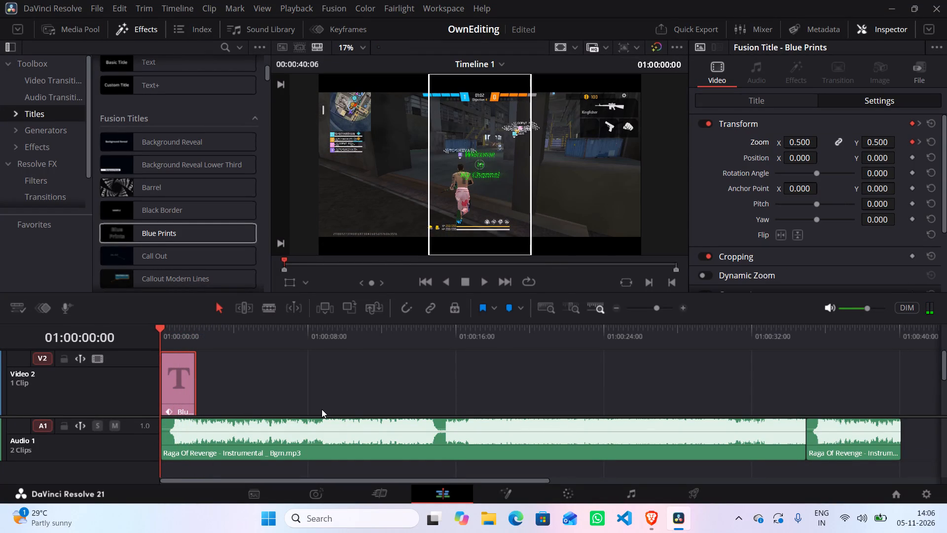
scroll(322, 409, "up", 3)
scroll(322, 409, "down", 4)
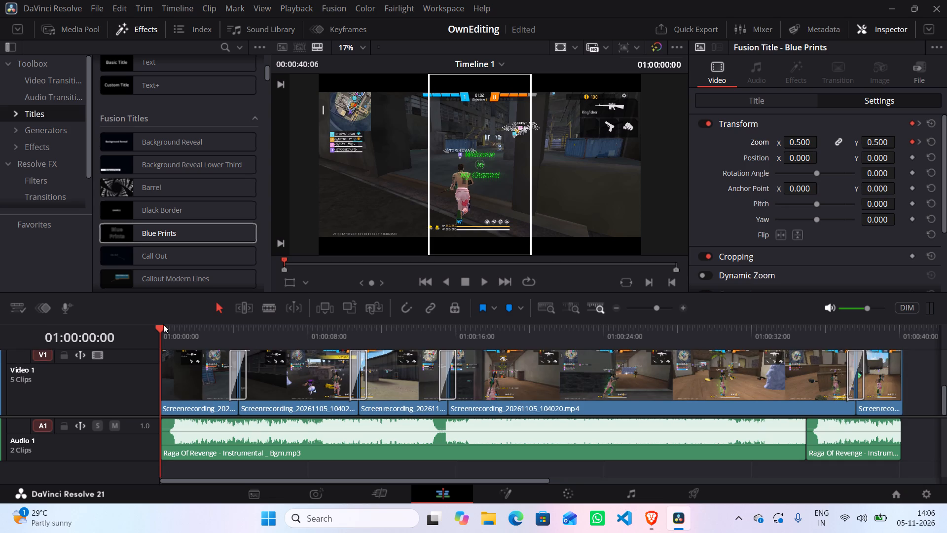
Scrub back and forth through the final seconds of the timeline to examine how the gameplay video ends.
left_click_drag(162, 327, 933, 339)
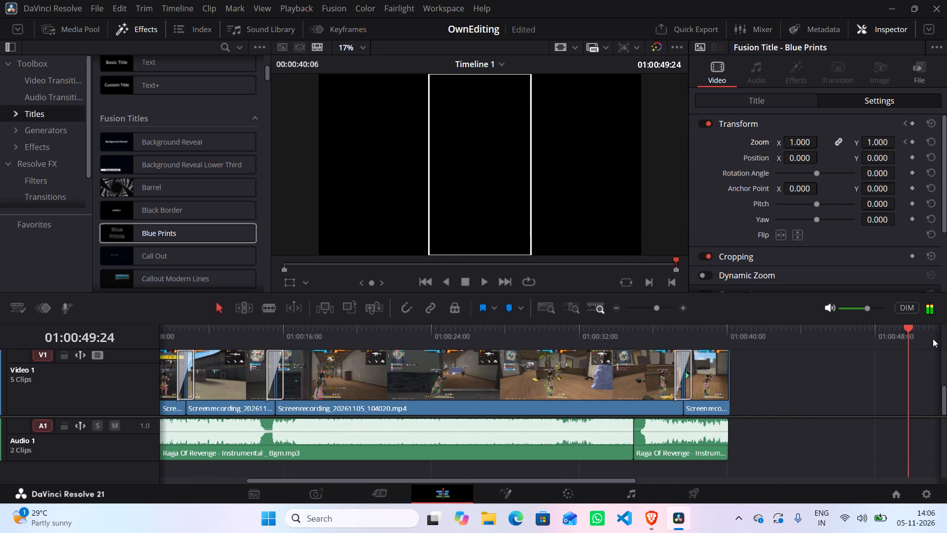
left_click_drag(933, 339, 652, 347)
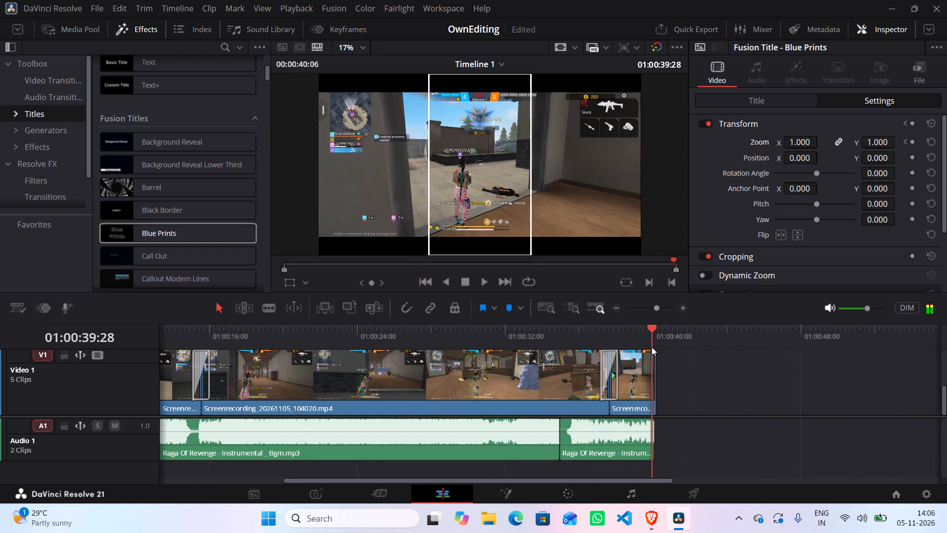
left_click_drag(652, 347, 655, 346)
scroll(655, 346, "up", 10)
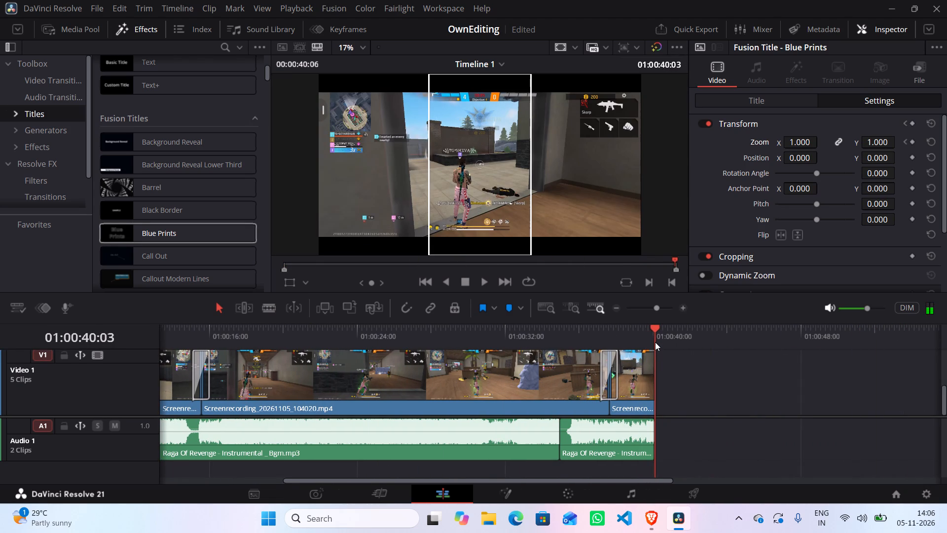
scroll(655, 342, "up", 2)
scroll(634, 345, "down", 3)
left_click_drag(656, 324, 627, 336)
left_click_drag(655, 325, 618, 337)
scroll(619, 338, "up", 5)
scroll(627, 346, "down", 5)
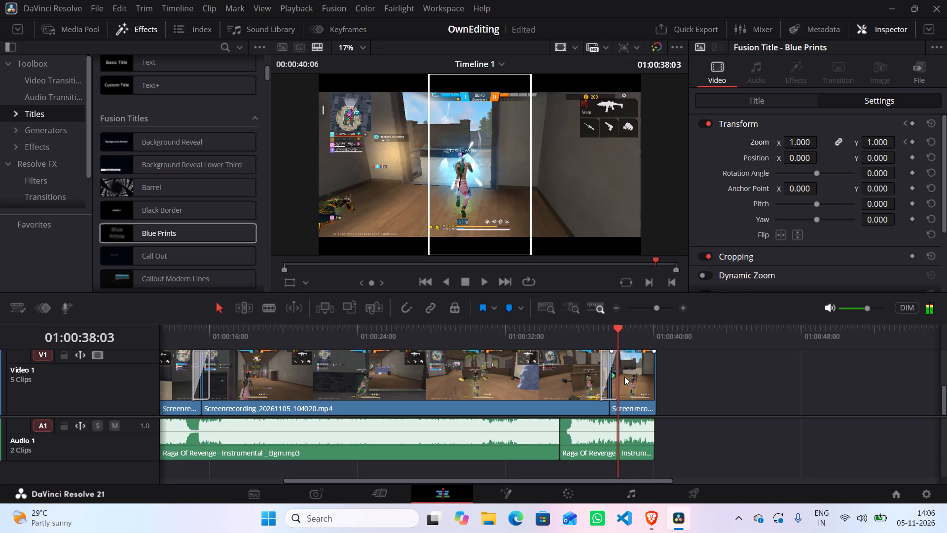
scroll(628, 388, "up", 8)
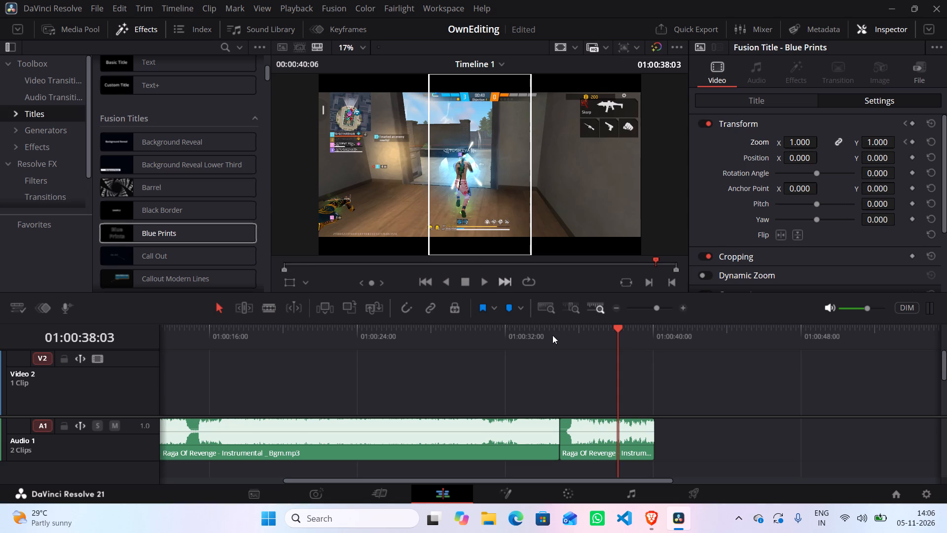
left_click_drag(620, 326, 545, 350)
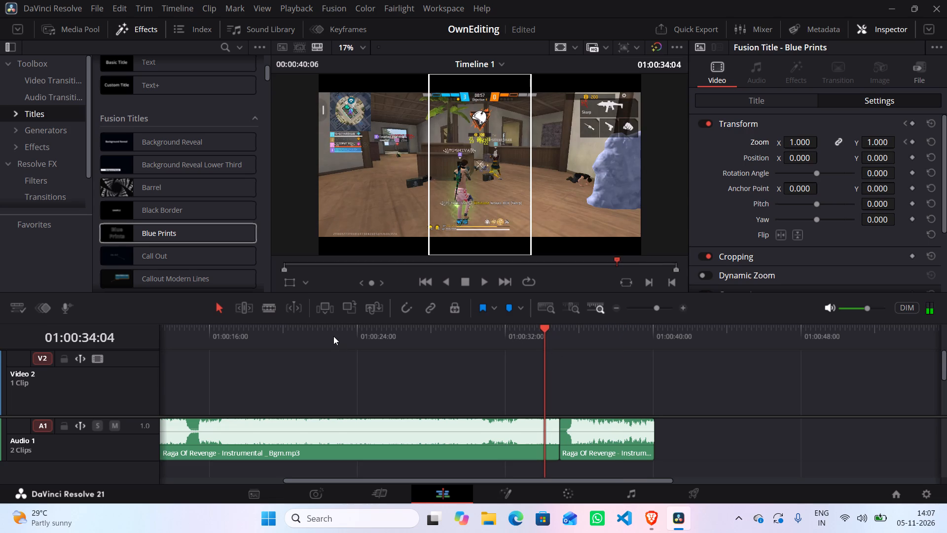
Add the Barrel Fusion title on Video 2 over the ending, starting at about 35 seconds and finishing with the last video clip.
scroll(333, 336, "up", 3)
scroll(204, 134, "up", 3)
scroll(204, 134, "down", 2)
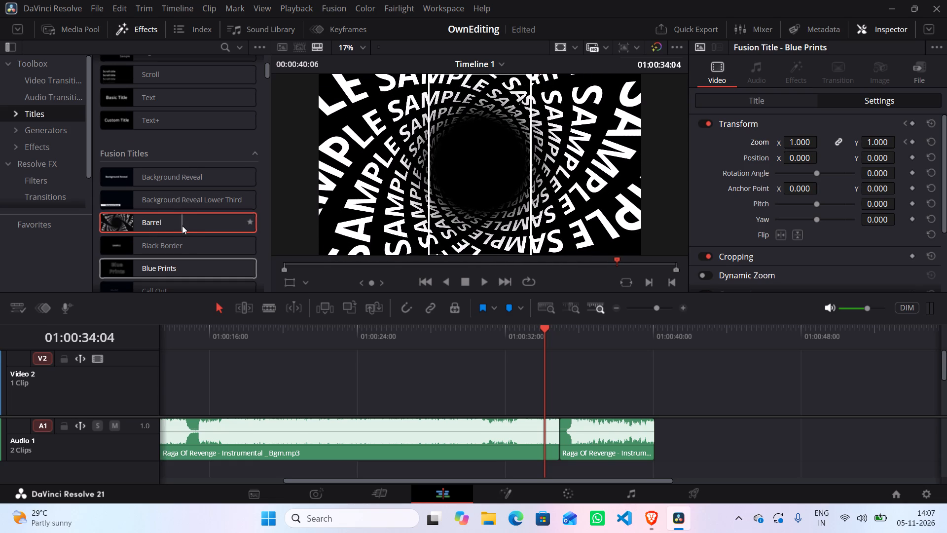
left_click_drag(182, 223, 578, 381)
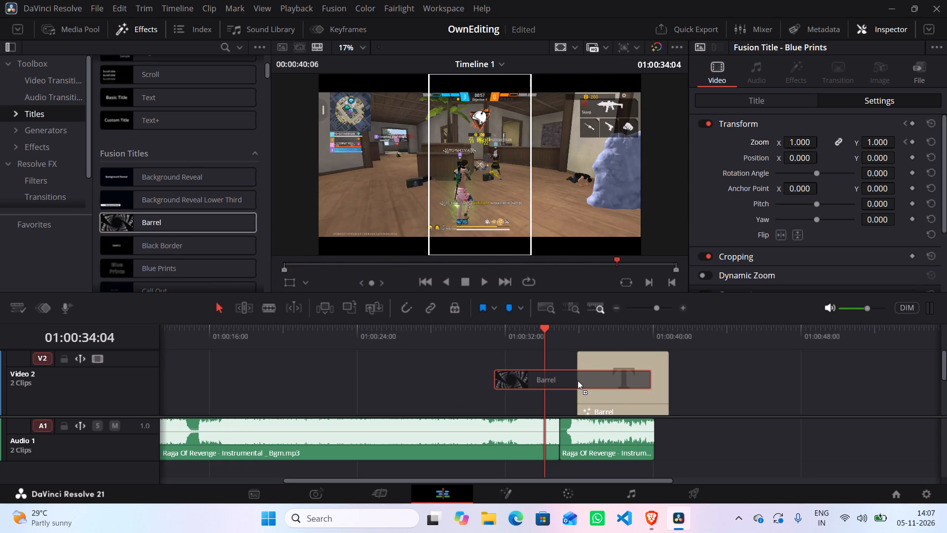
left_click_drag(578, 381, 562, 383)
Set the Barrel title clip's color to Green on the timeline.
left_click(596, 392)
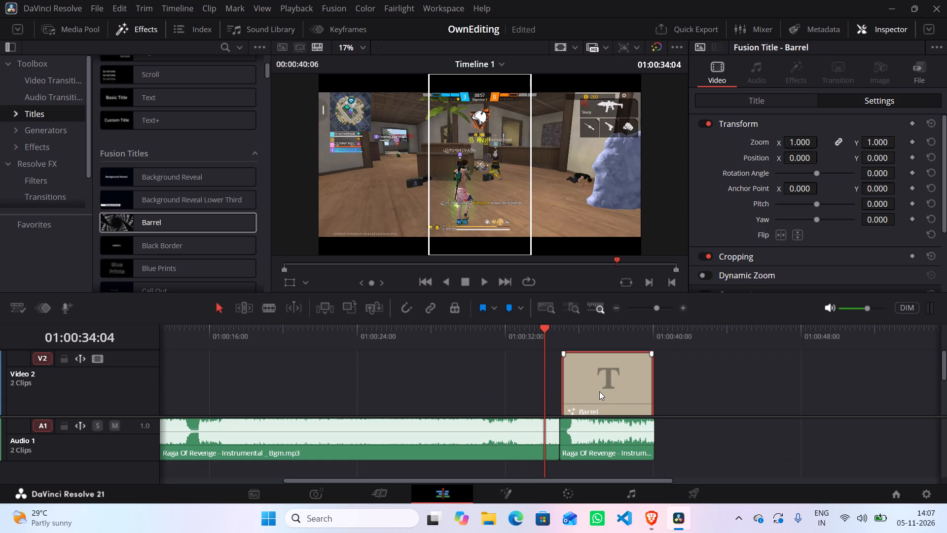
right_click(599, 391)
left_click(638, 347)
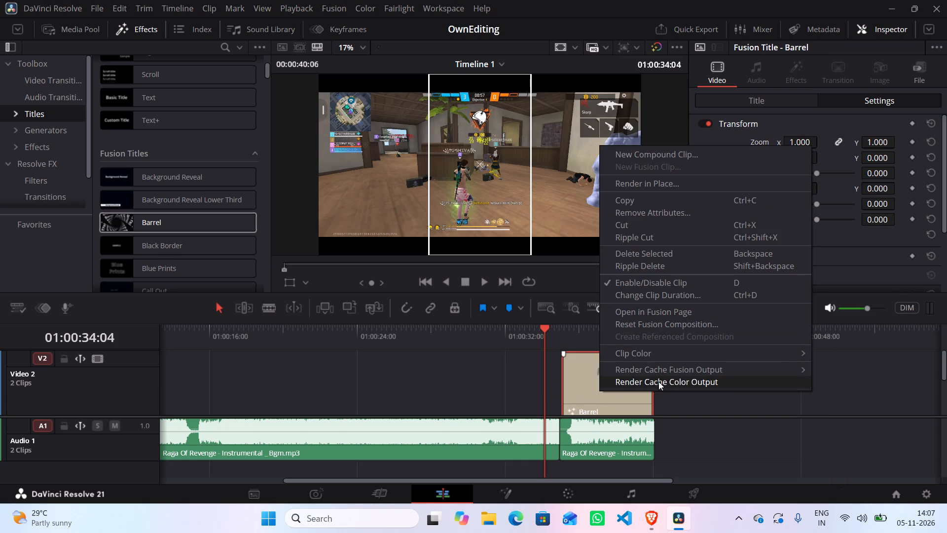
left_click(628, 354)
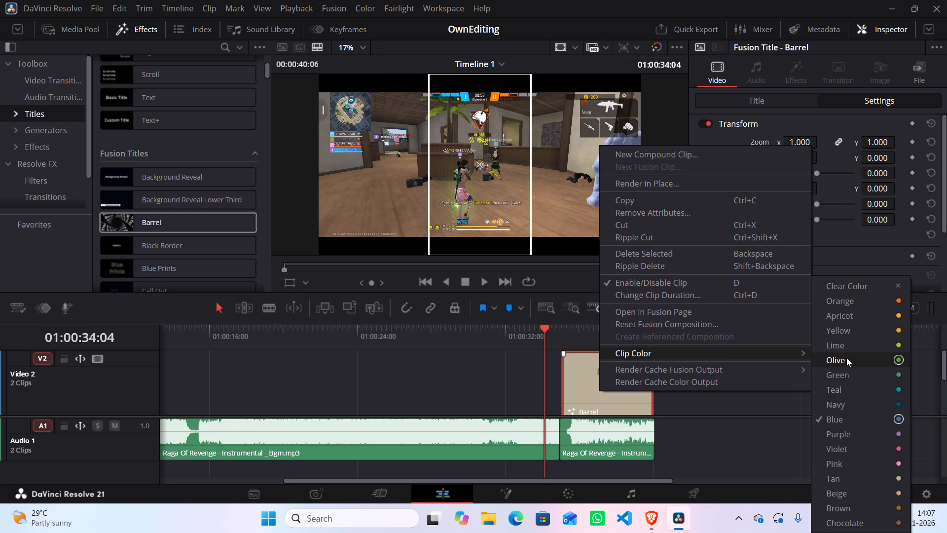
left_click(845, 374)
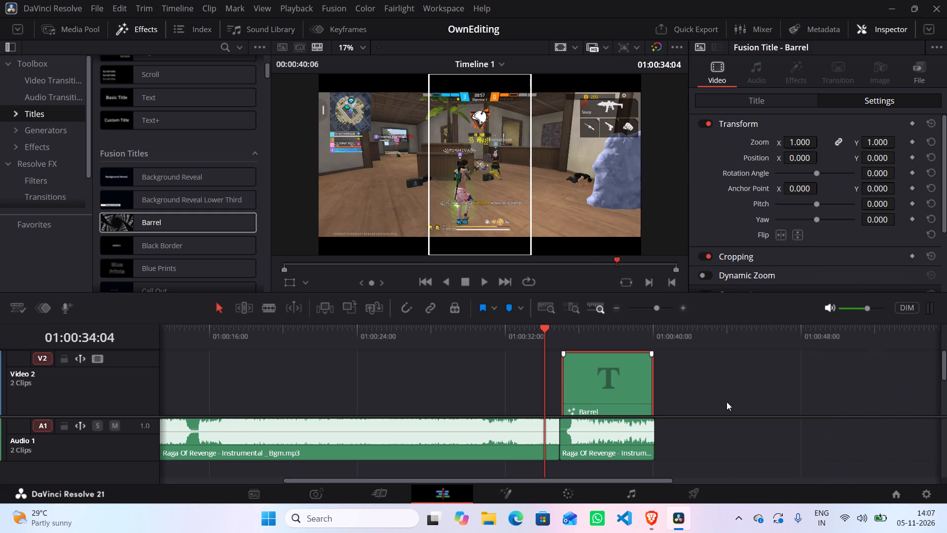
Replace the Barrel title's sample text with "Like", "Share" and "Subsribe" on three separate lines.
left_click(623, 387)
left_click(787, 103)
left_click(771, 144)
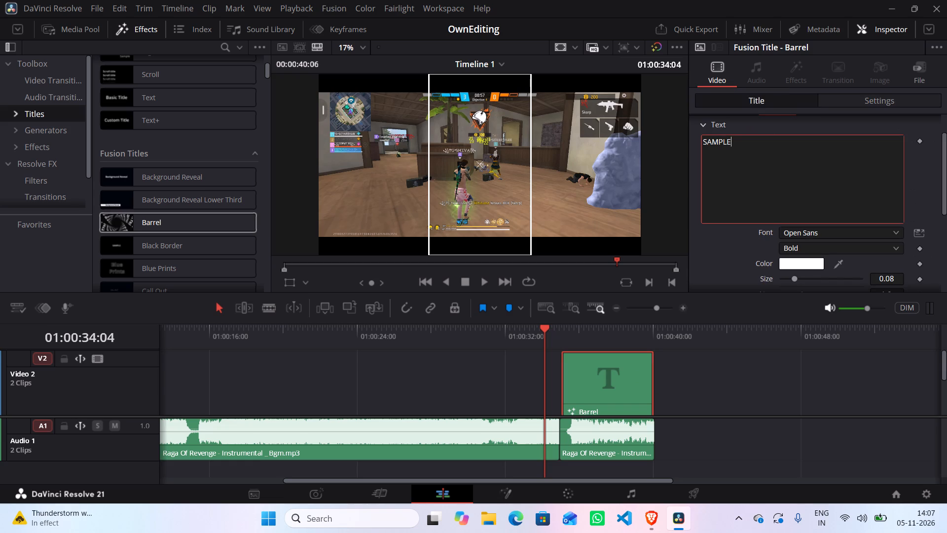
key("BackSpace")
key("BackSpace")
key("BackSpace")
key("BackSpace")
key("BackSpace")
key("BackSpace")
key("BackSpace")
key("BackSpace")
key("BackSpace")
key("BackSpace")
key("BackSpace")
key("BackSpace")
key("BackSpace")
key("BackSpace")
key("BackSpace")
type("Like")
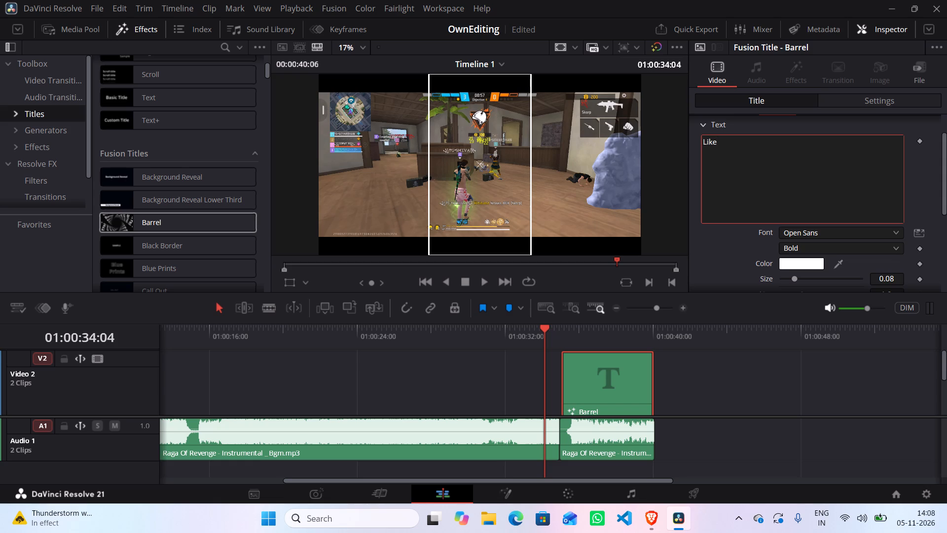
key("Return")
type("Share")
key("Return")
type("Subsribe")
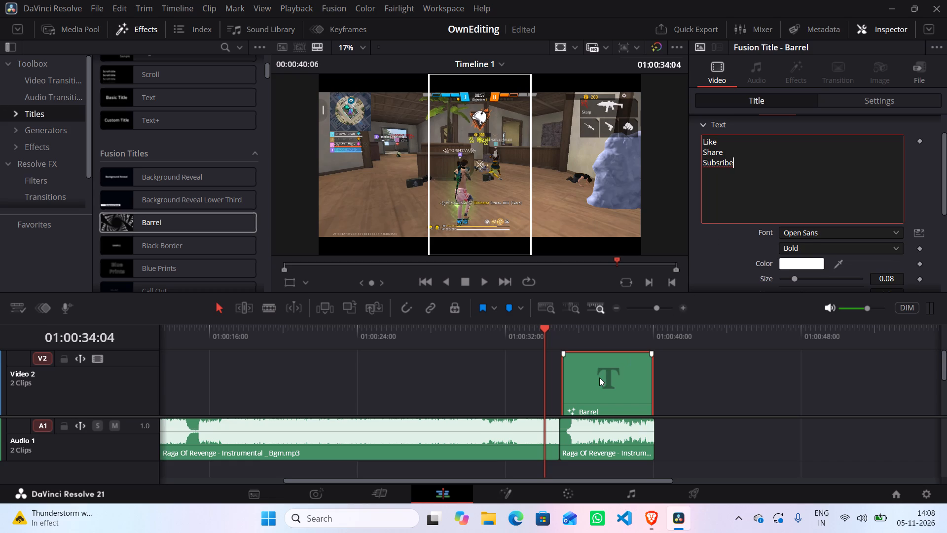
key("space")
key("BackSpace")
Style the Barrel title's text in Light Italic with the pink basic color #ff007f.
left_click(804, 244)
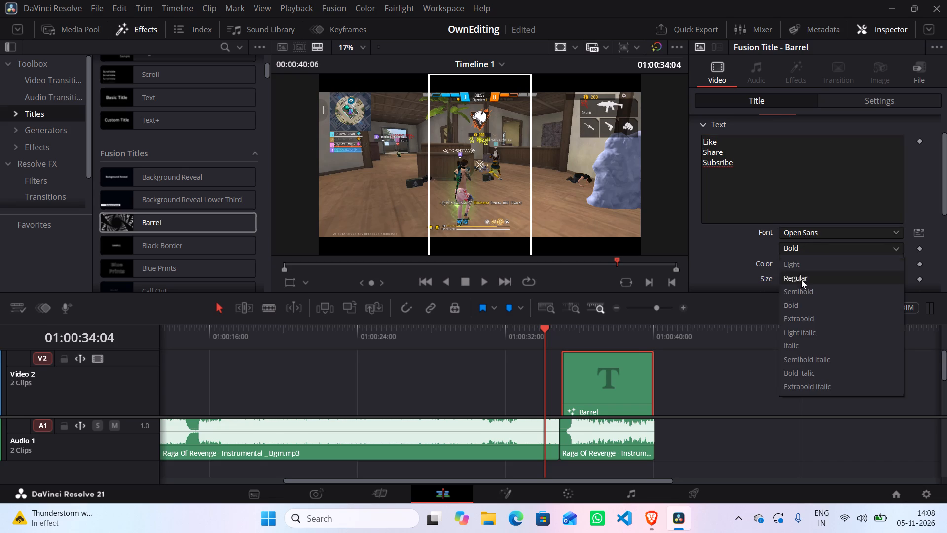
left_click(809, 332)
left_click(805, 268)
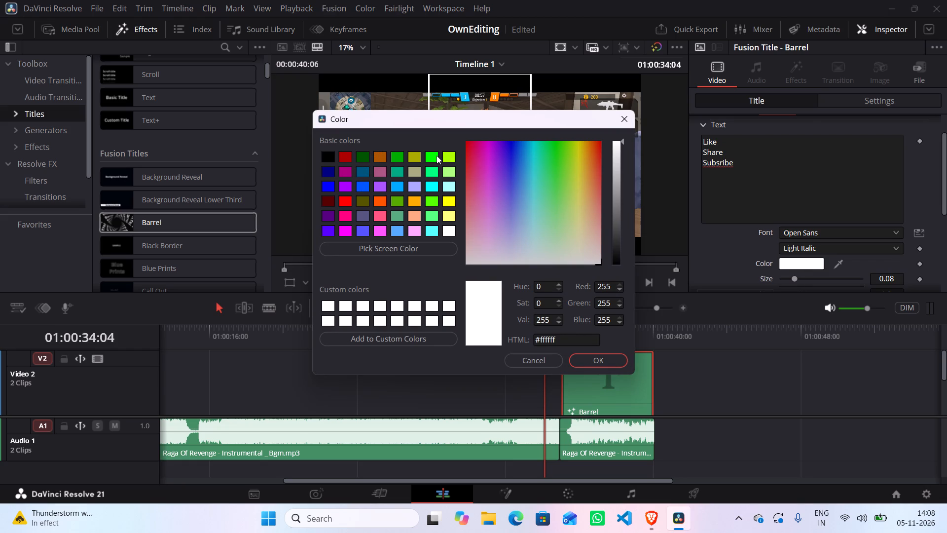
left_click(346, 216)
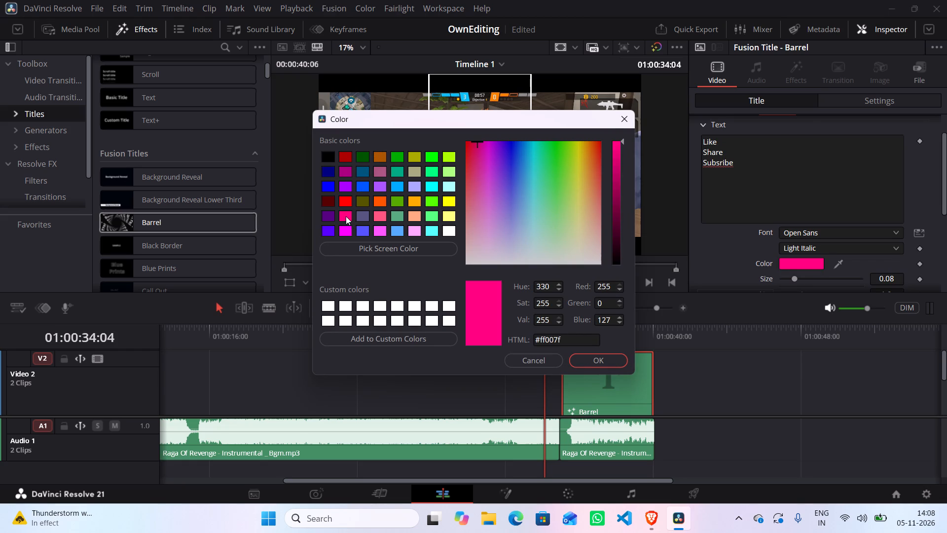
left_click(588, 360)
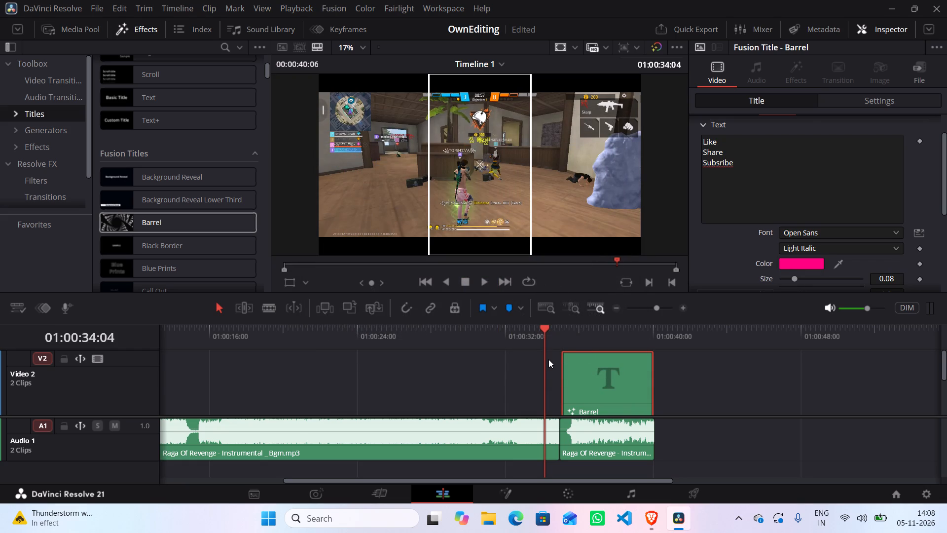
Play the ending from just before the Barrel title to review its animated text over the gameplay.
key("space")
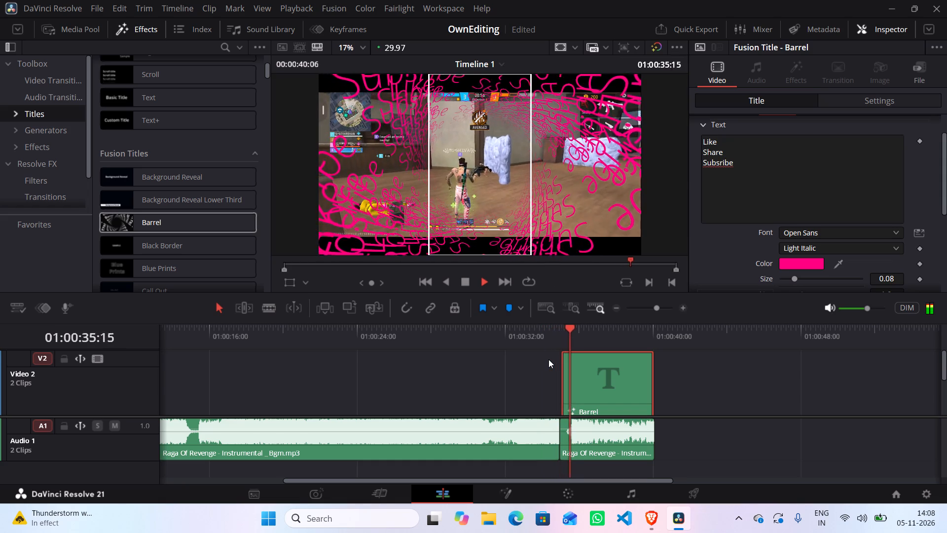
key("space")
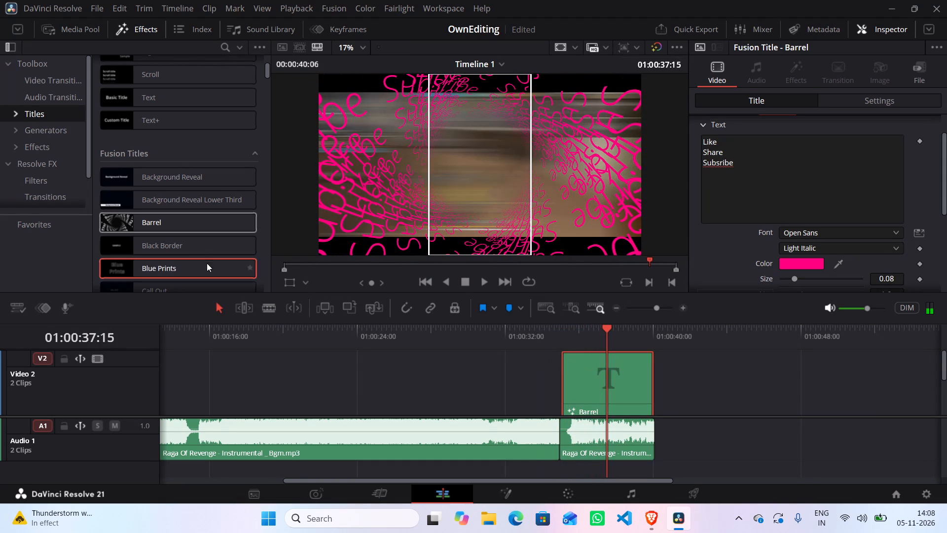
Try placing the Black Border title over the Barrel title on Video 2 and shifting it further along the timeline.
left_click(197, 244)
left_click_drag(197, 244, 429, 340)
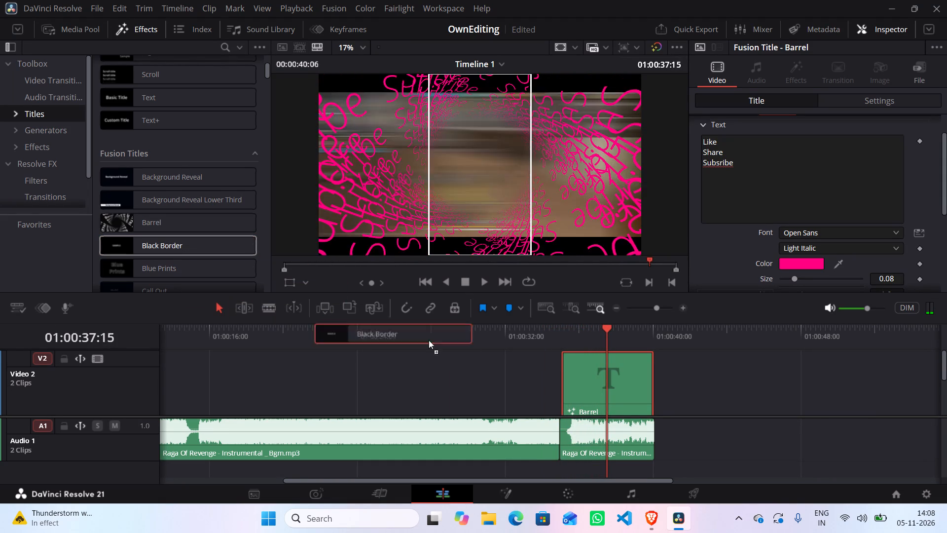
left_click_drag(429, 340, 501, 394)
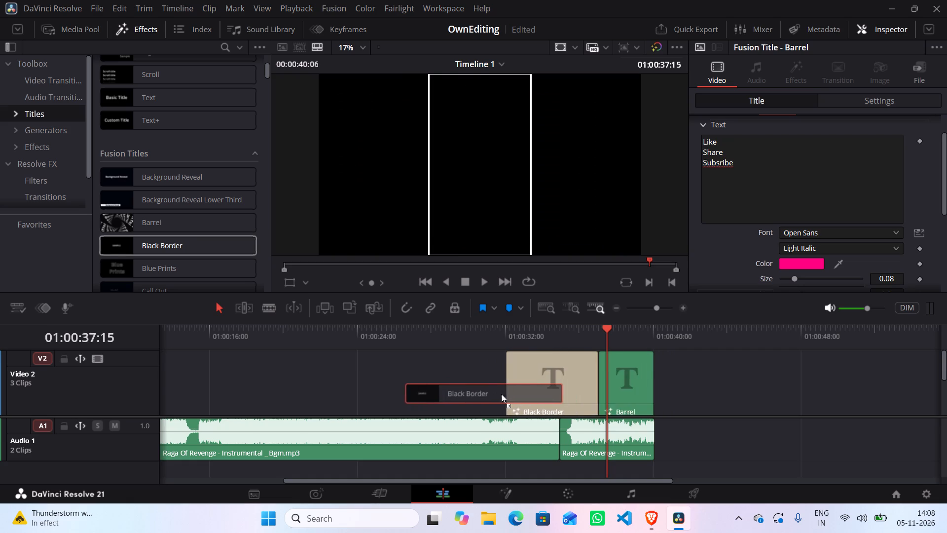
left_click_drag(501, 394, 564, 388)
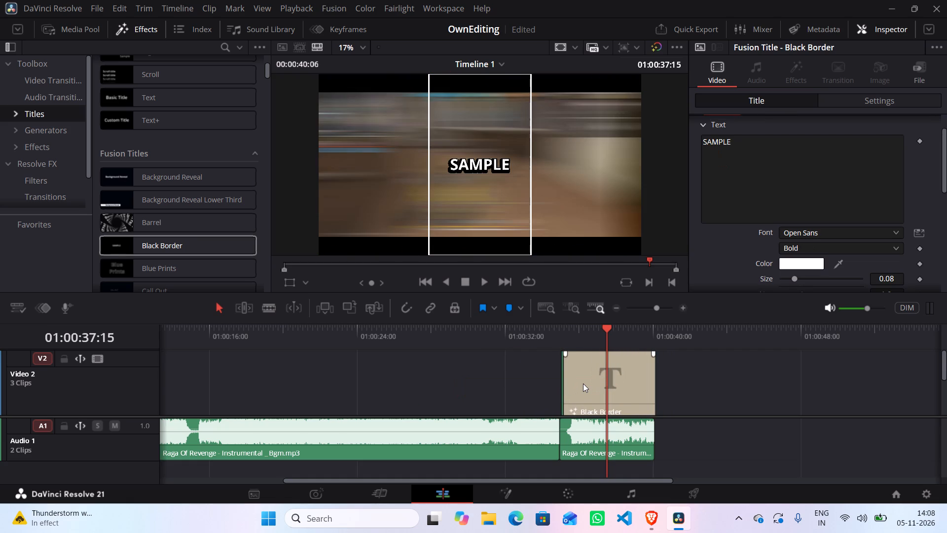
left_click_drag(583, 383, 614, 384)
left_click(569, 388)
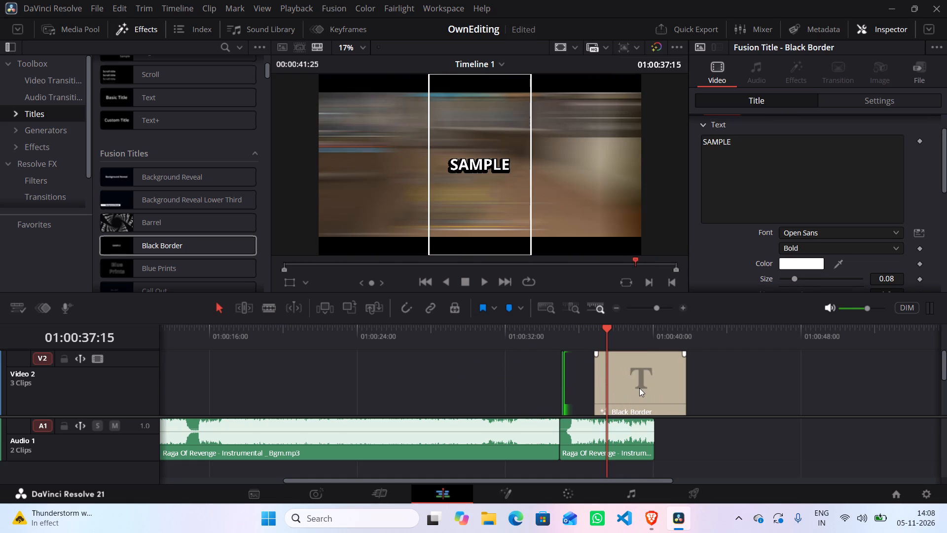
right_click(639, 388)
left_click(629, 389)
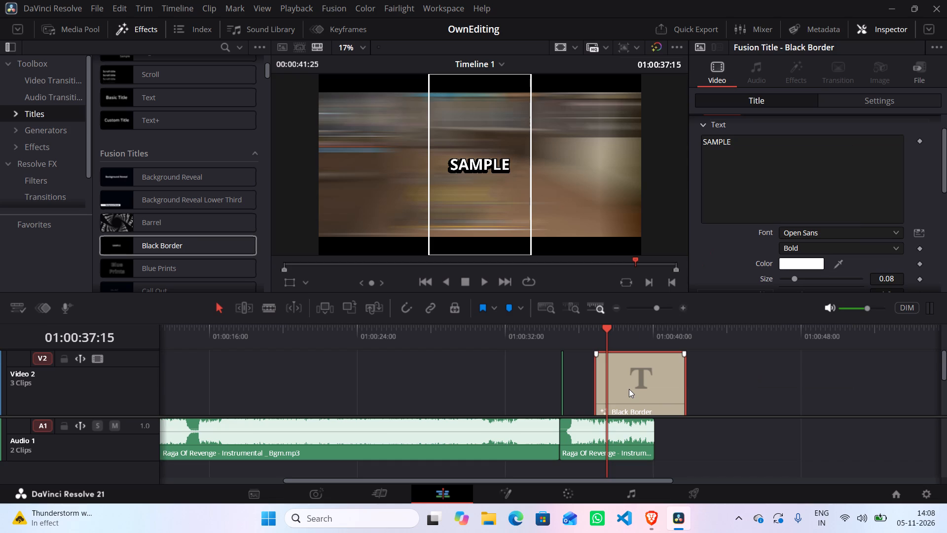
Undo the Black Border edits and all the Barrel title edits, back to before the Barrel title was placed on Video 2.
key("ctrl+z")
key("ctrl+z")
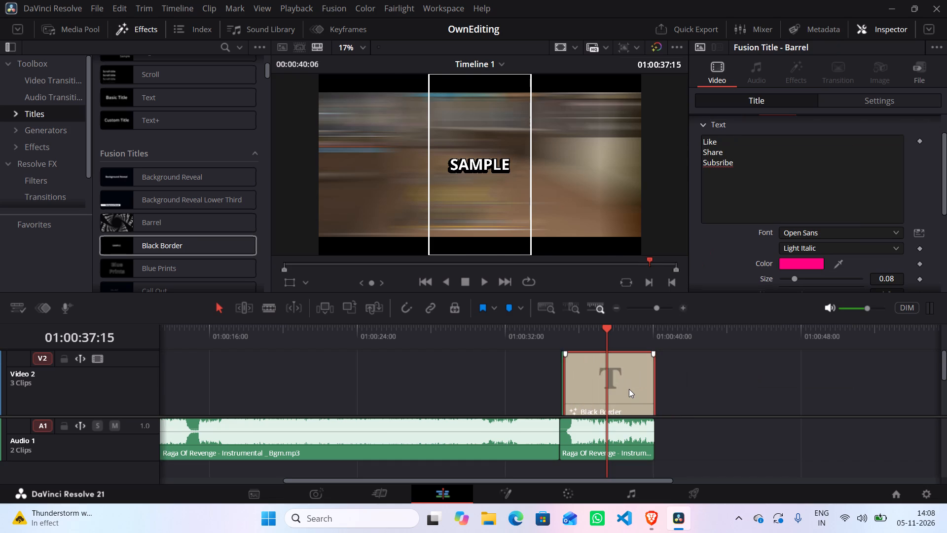
key("ctrl+z")
key("ctrl+z")
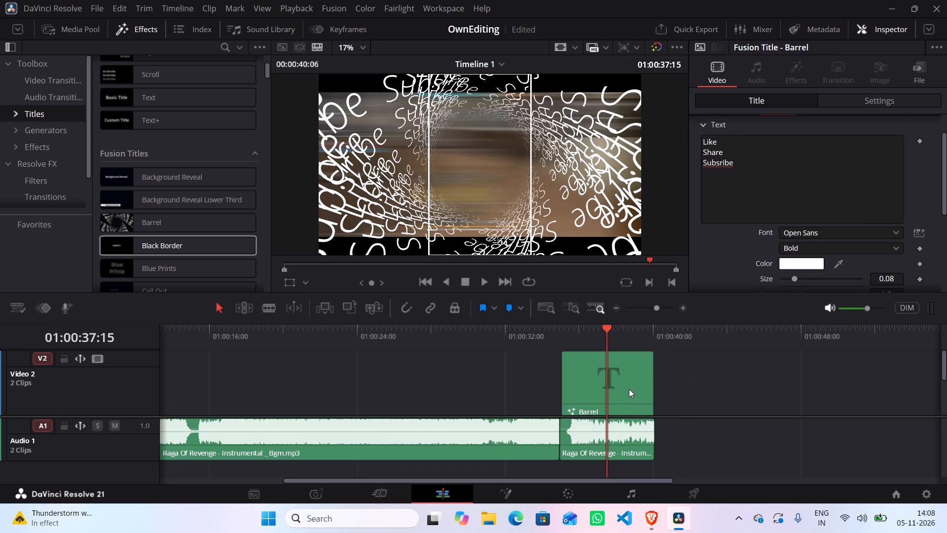
left_click(629, 389, "ctrl")
key("ctrl+z")
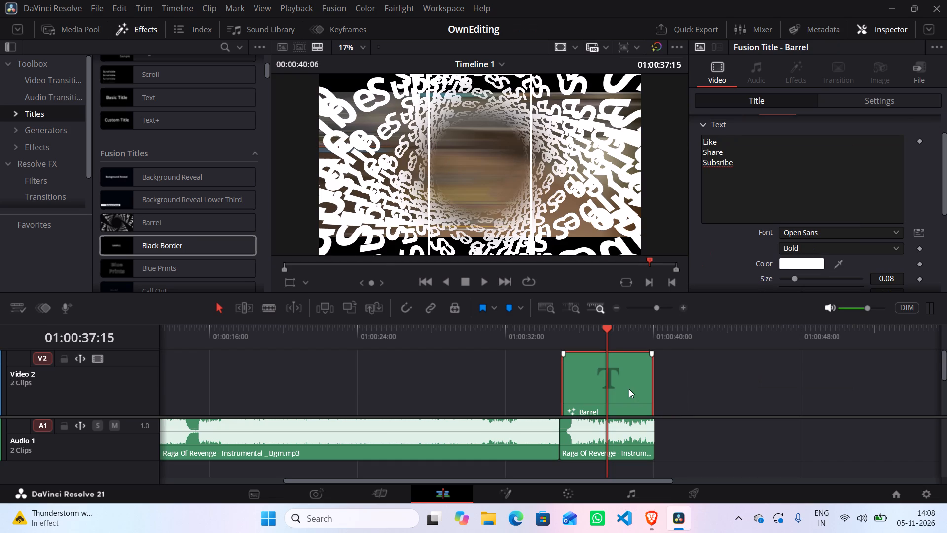
key("ctrl+z")
key("ctrl+z")
key("ctrl+z")
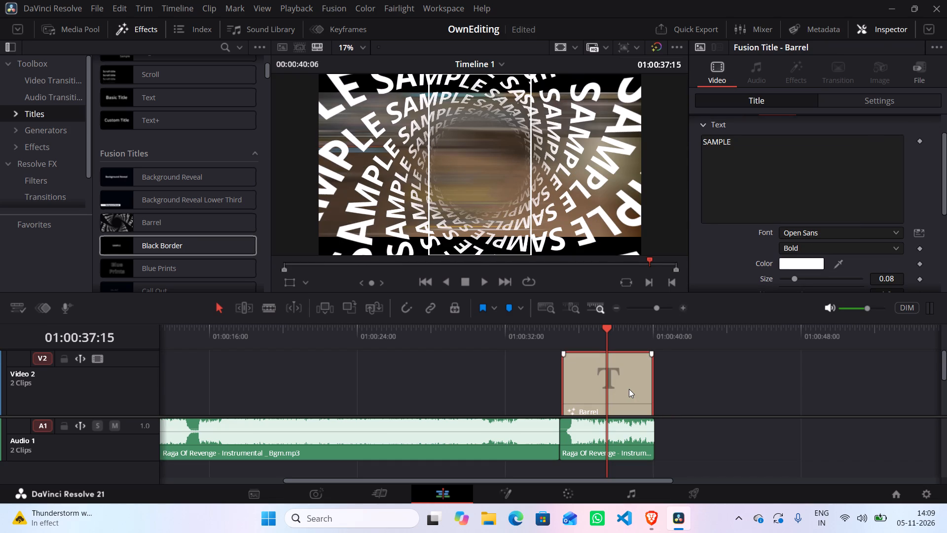
Move the playhead to 01:00:34:02, just before the second music clip starts.
left_click_drag(606, 324, 576, 326)
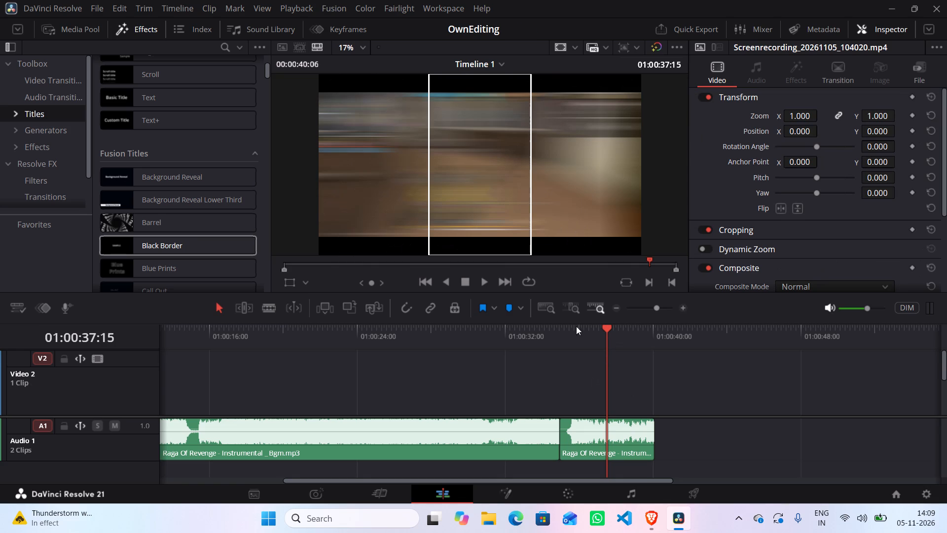
left_click_drag(576, 326, 559, 329)
left_click_drag(605, 326, 543, 346)
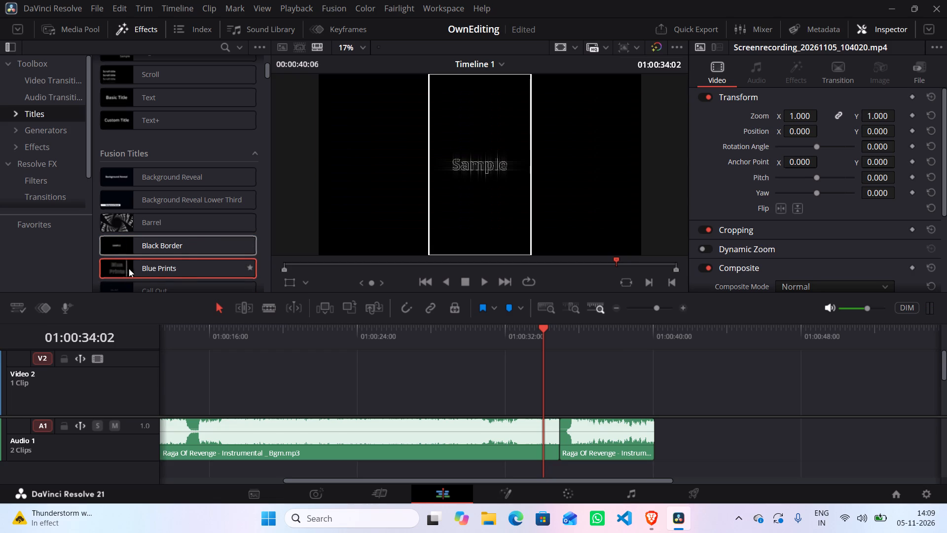
Preview the Fusion titles from Blue Prints through Digital Glitch to choose a replacement ending title.
scroll(181, 258, "down", 2)
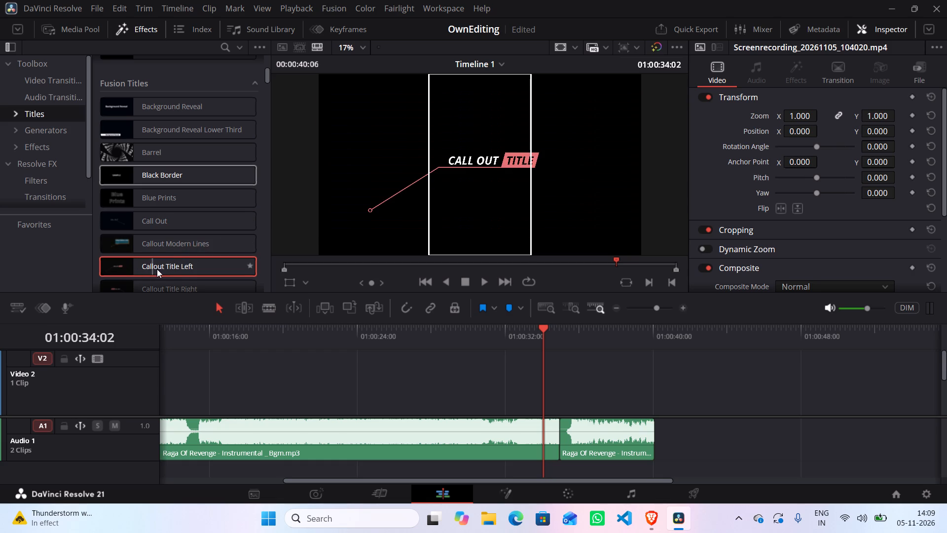
scroll(186, 268, "down", 1)
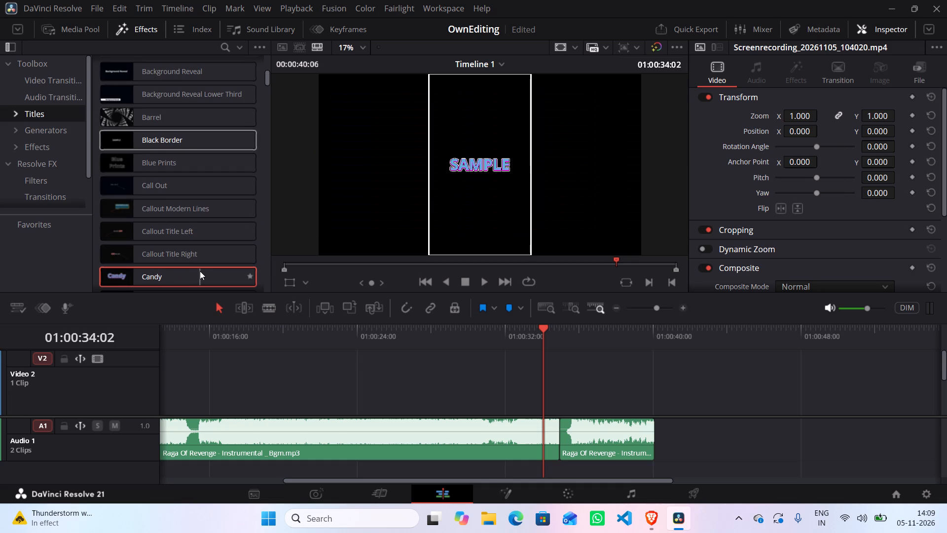
scroll(217, 244, "down", 2)
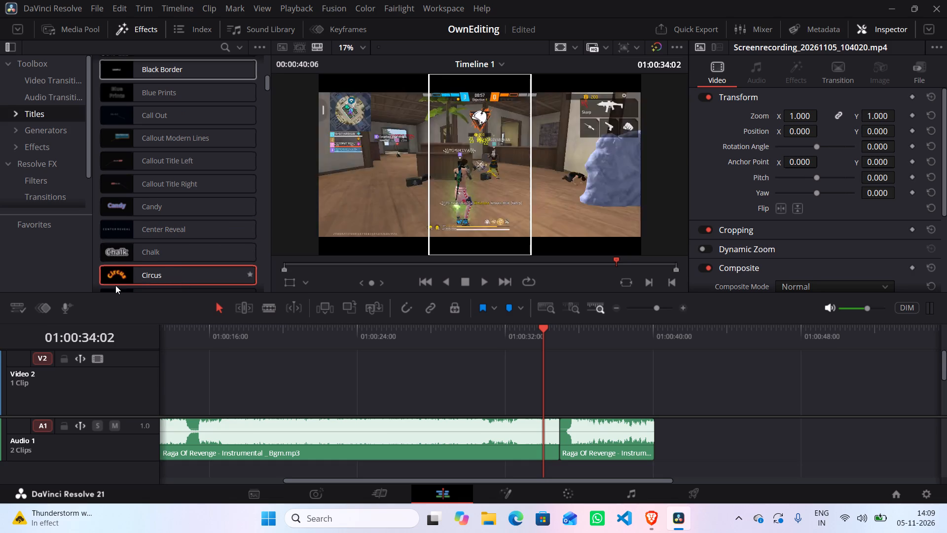
scroll(154, 217, "down", 1)
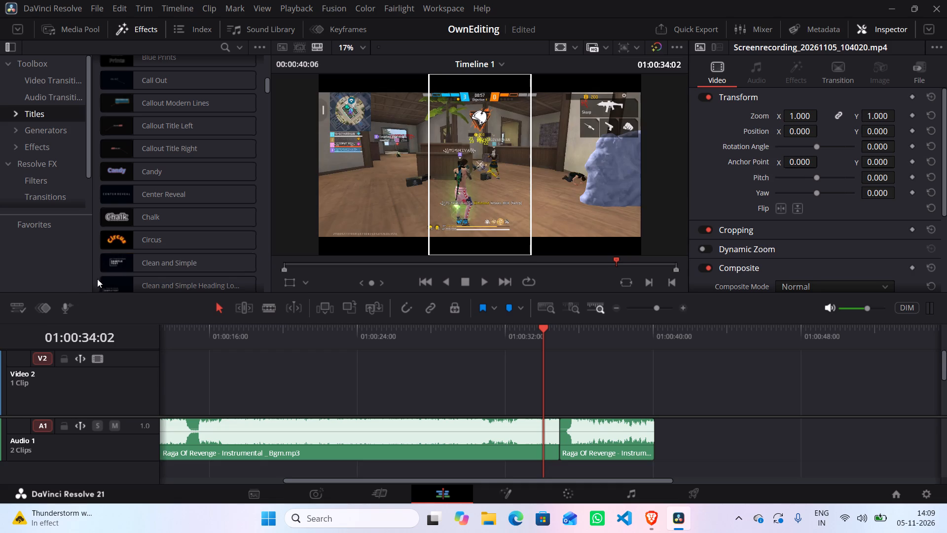
scroll(135, 256, "down", 2)
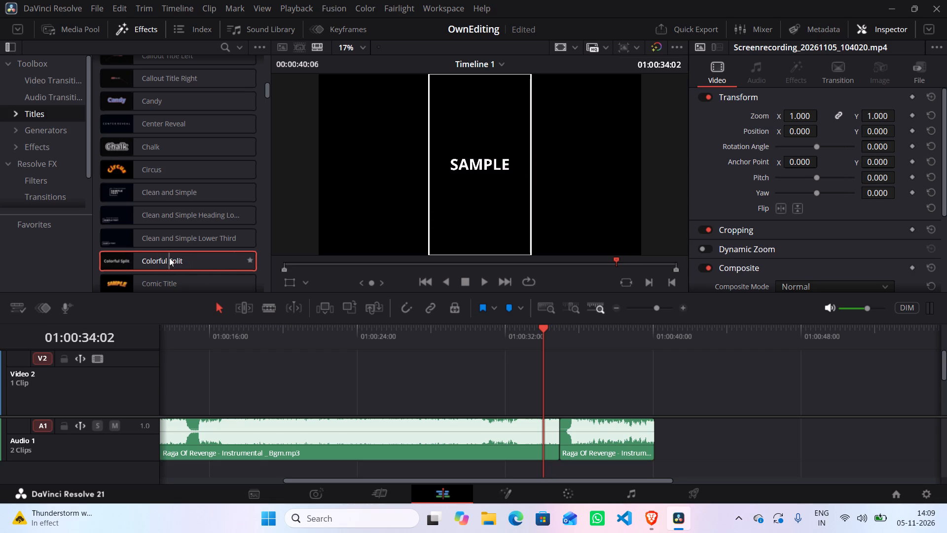
scroll(164, 255, "down", 1)
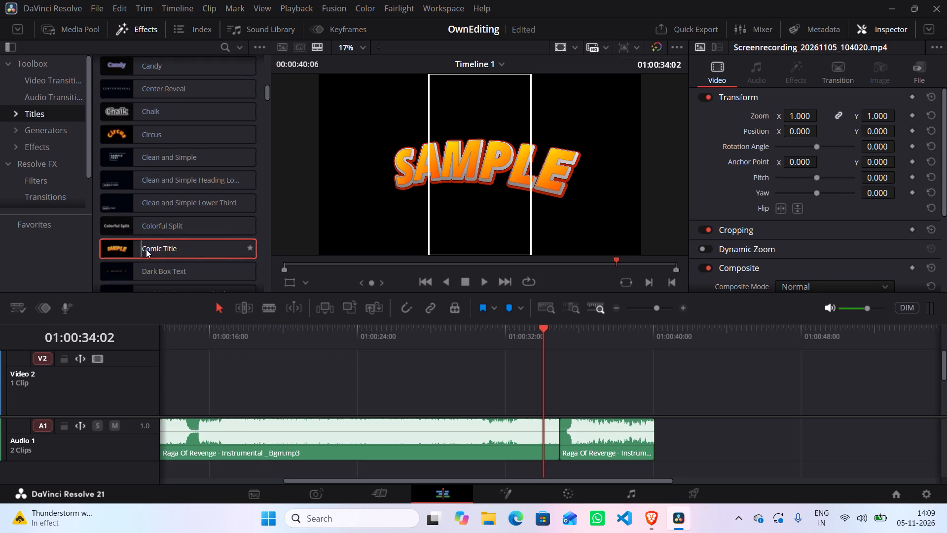
scroll(218, 247, "down", 1)
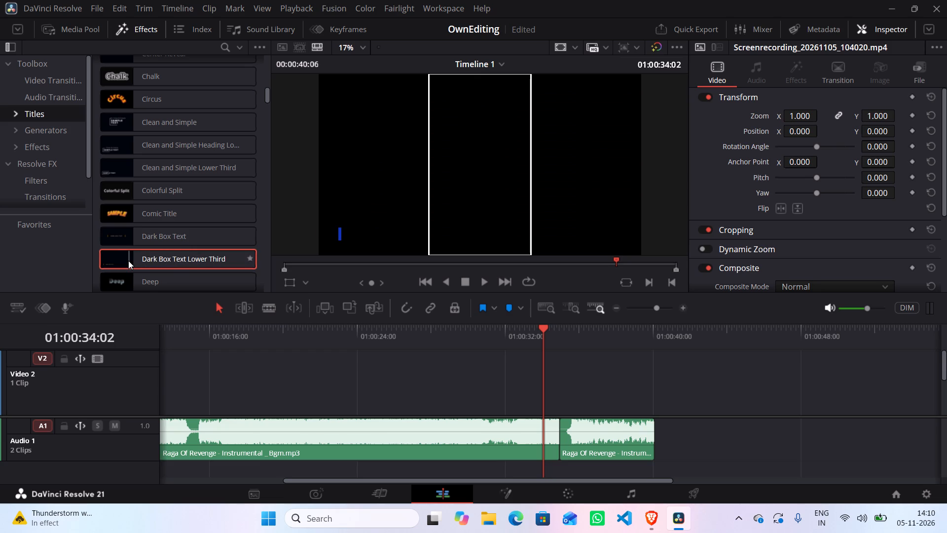
scroll(126, 261, "down", 1)
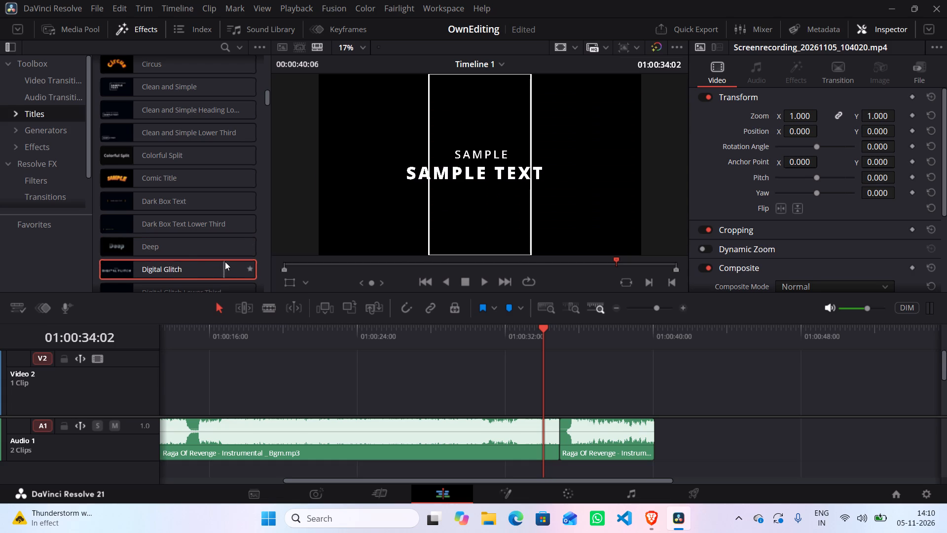
scroll(183, 250, "down", 1)
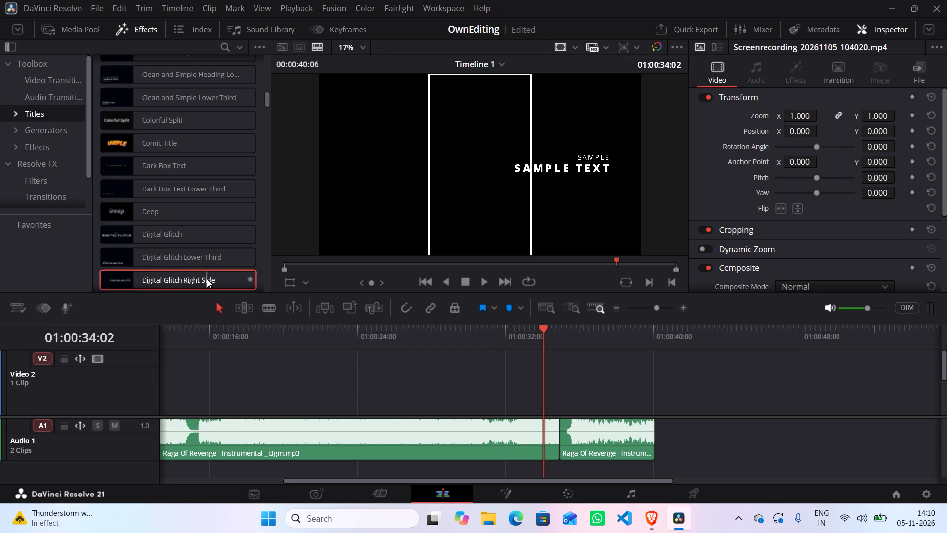
Place the Digital Glitch title on Video 2 above the second music clip at the end of the timeline.
left_click(183, 234)
left_click_drag(183, 234, 262, 259)
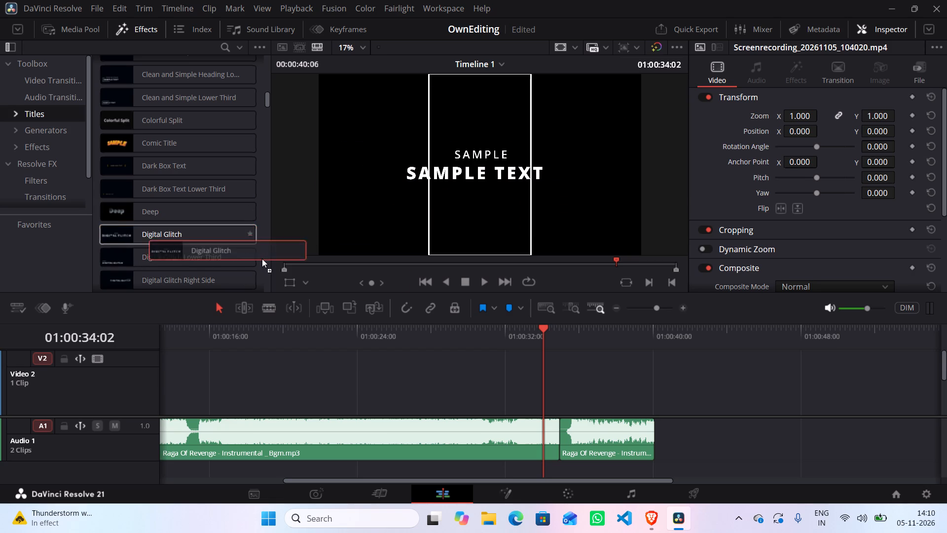
left_click_drag(262, 259, 573, 375)
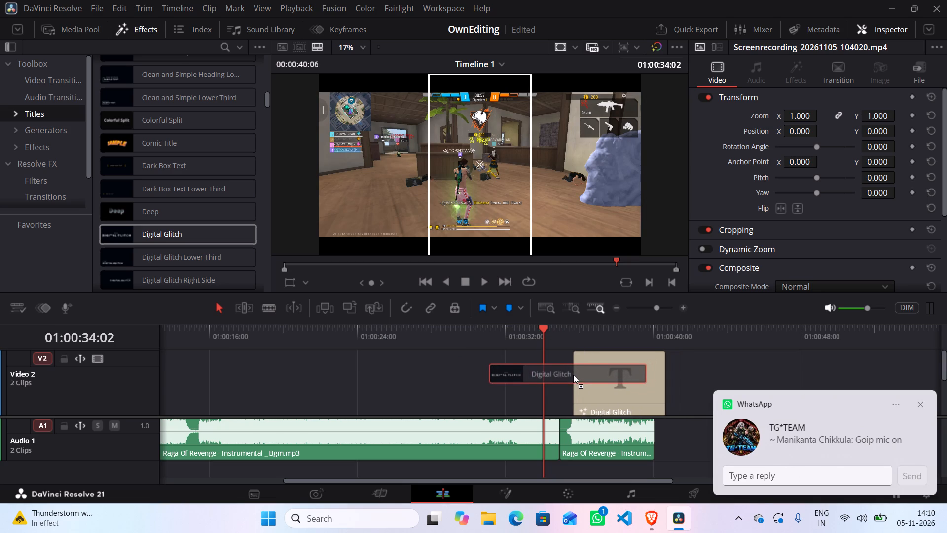
left_click_drag(573, 375, 564, 375)
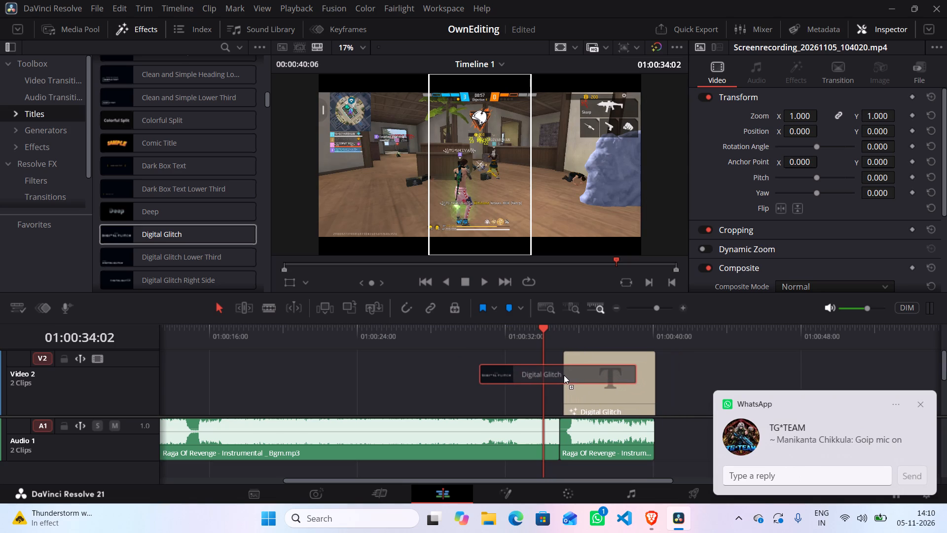
left_click_drag(564, 375, 561, 377)
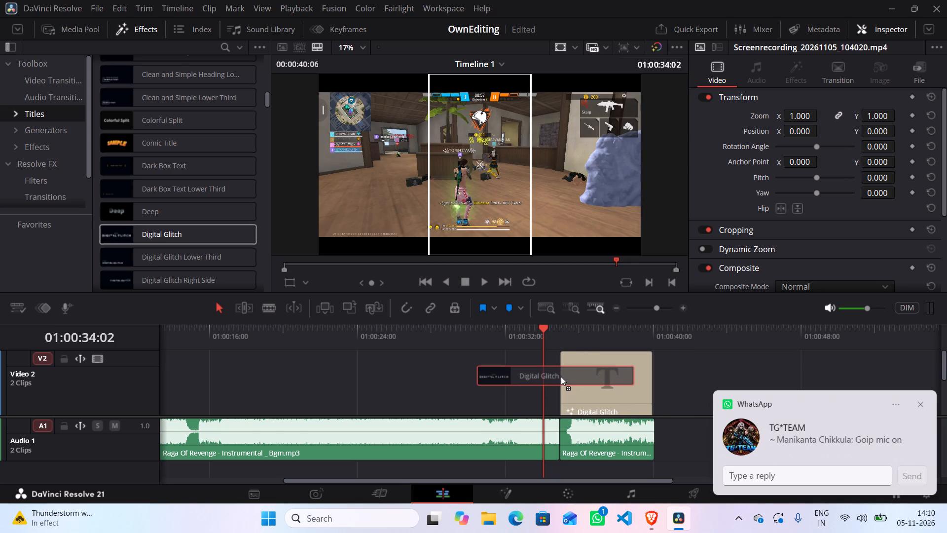
left_click_drag(561, 377, 562, 377)
Set the Digital Glitch title clip's color to Pink on the timeline.
left_click(590, 378)
right_click(590, 378)
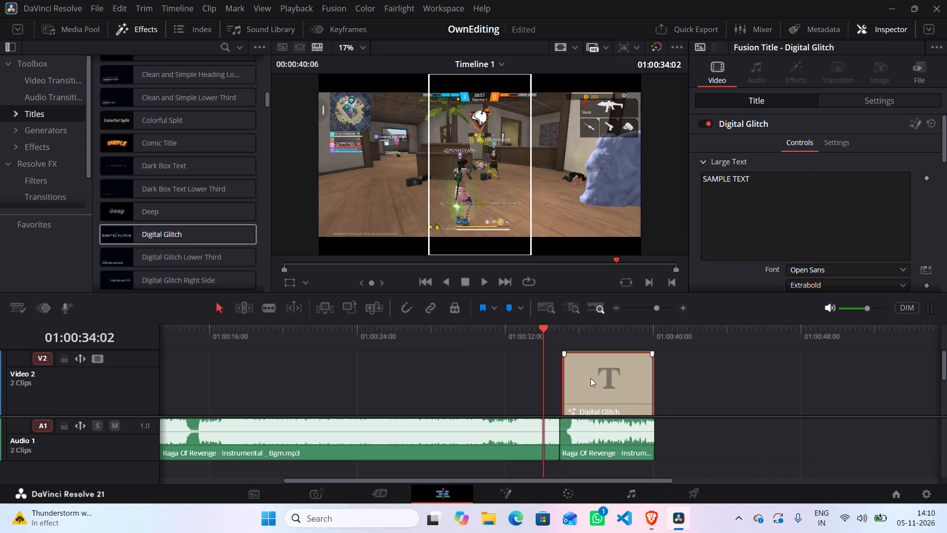
left_click(635, 343)
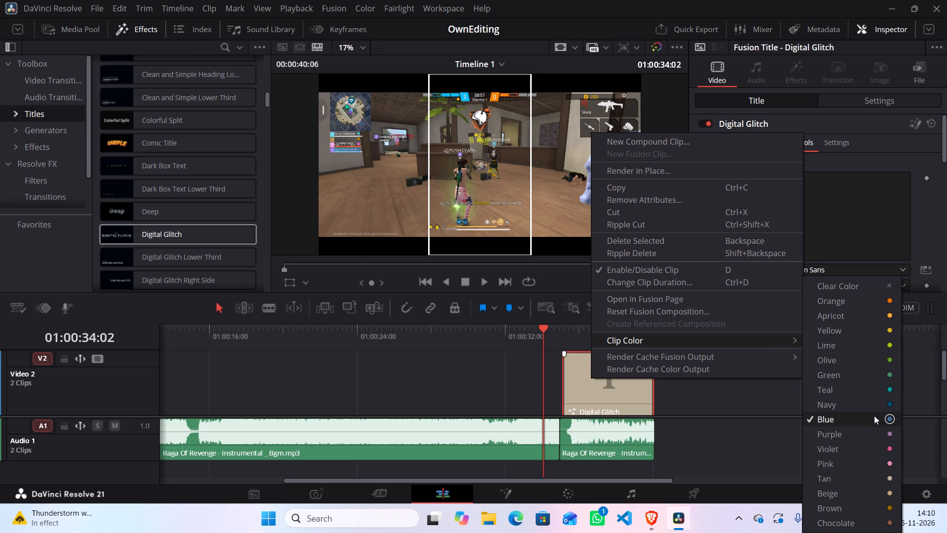
left_click(851, 465)
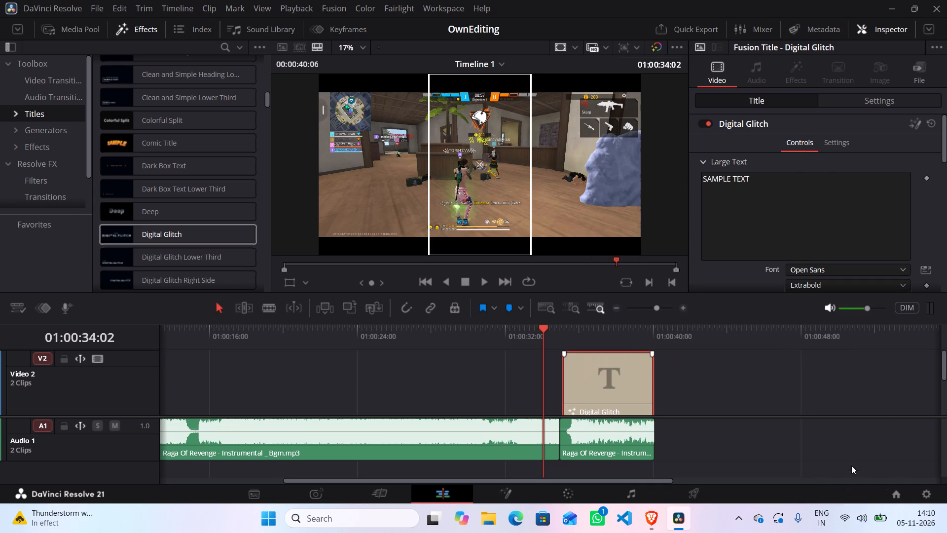
Replace the Digital Glitch title's large sample text with "Like", "Share" and "Subsc" on three separate lines.
left_click(604, 388)
left_click(768, 199)
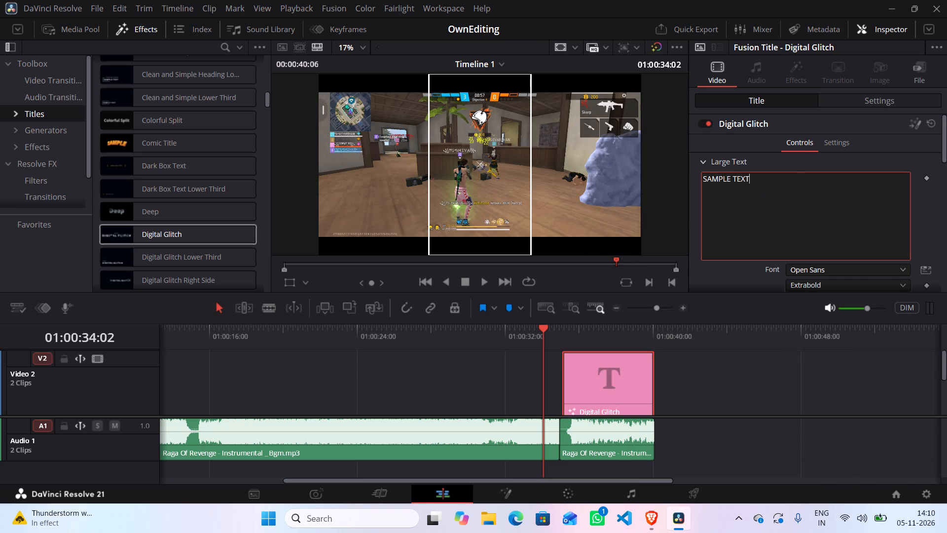
key("BackSpace")
key("BackSpace")
key("BackSpace")
key("BackSpace")
key("BackSpace")
key("BackSpace")
key("BackSpace")
key("BackSpace")
key("BackSpace")
key("BackSpace")
key("BackSpace")
key("BackSpace")
key("BackSpace")
key("BackSpace")
key("BackSpace")
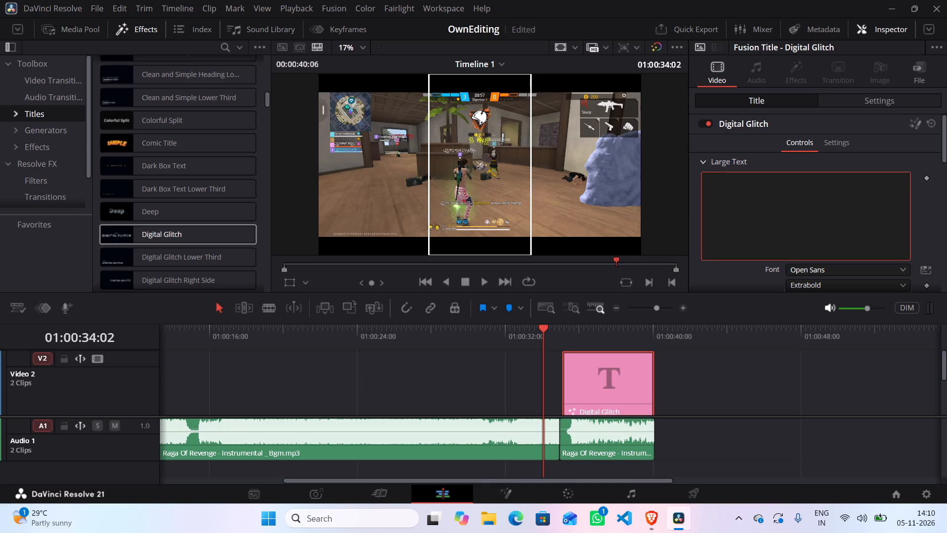
type("Like")
key("Return")
key("shift+s")
type("hare")
key("Return")
type("Subsc")
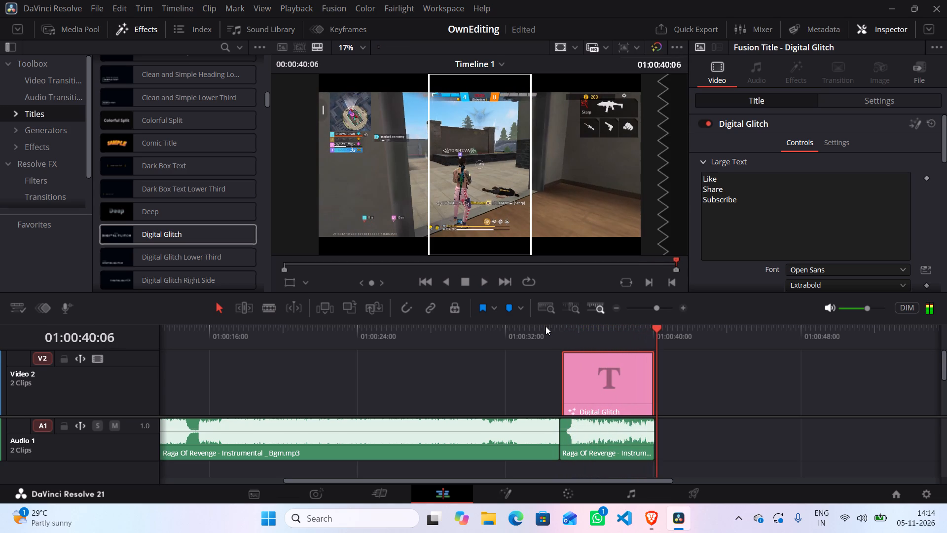
left_click_drag(658, 328, 623, 343)
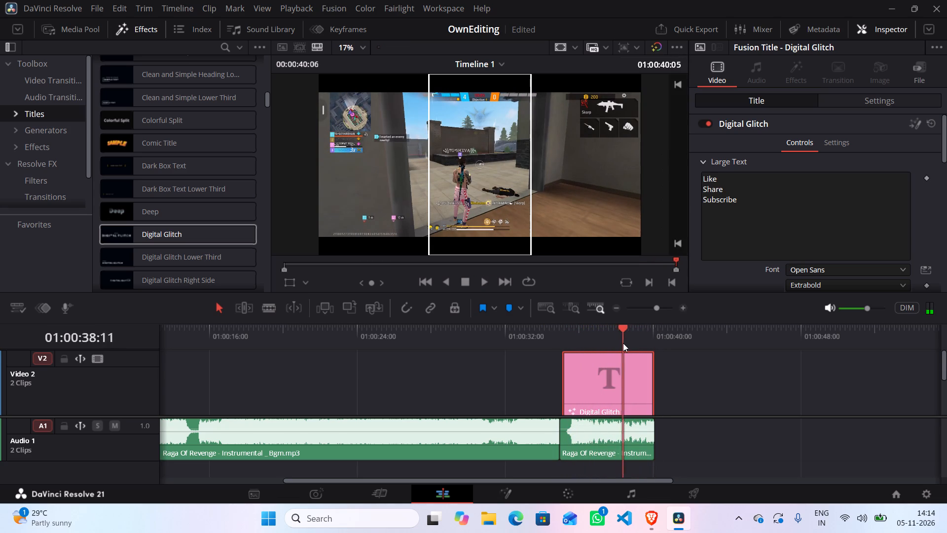
left_click_drag(623, 343, 550, 350)
key("space")
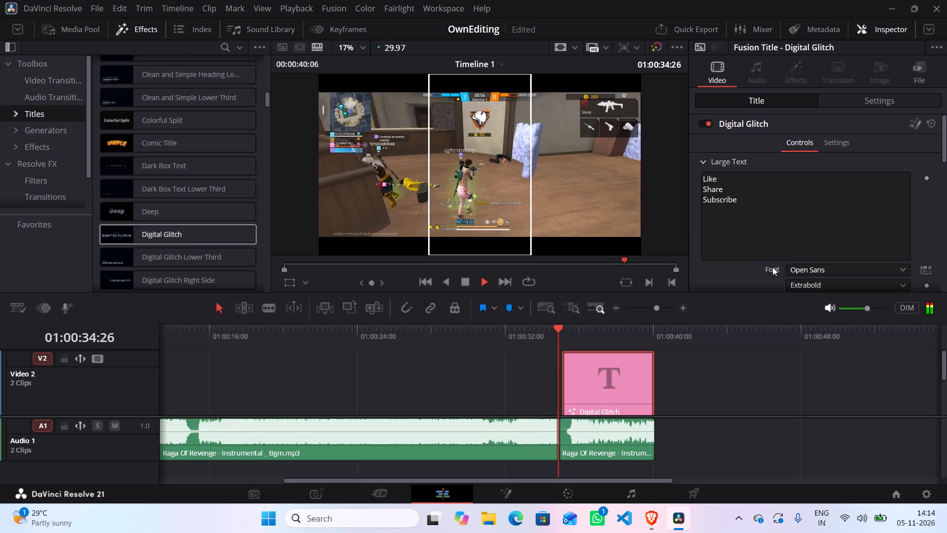
key("space")
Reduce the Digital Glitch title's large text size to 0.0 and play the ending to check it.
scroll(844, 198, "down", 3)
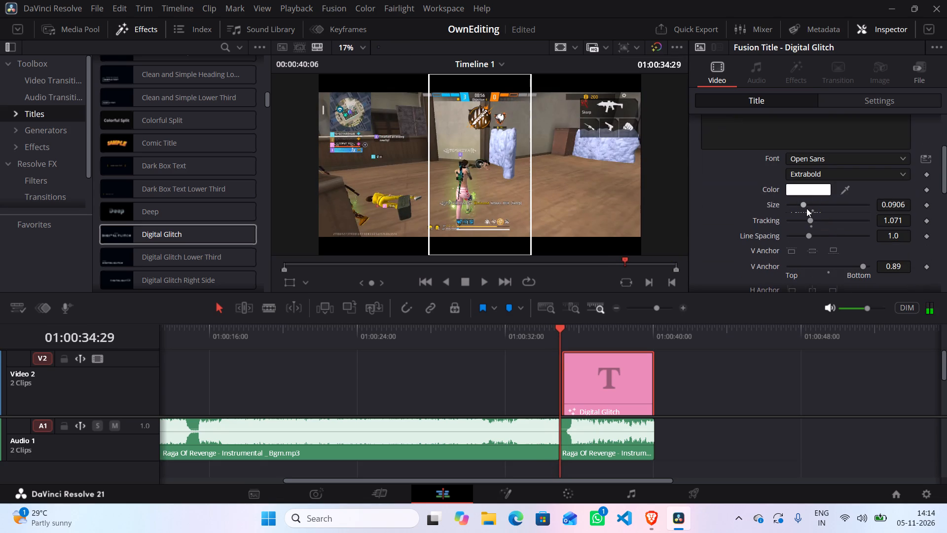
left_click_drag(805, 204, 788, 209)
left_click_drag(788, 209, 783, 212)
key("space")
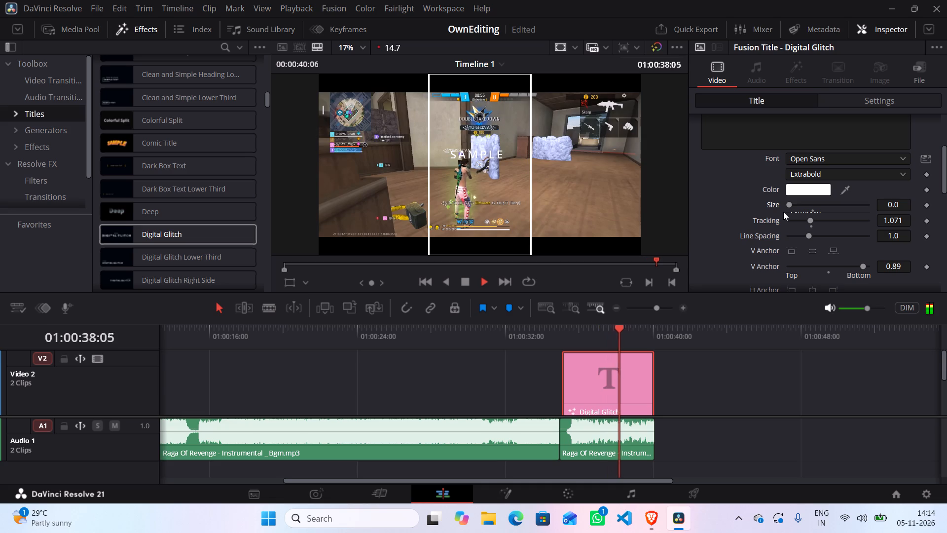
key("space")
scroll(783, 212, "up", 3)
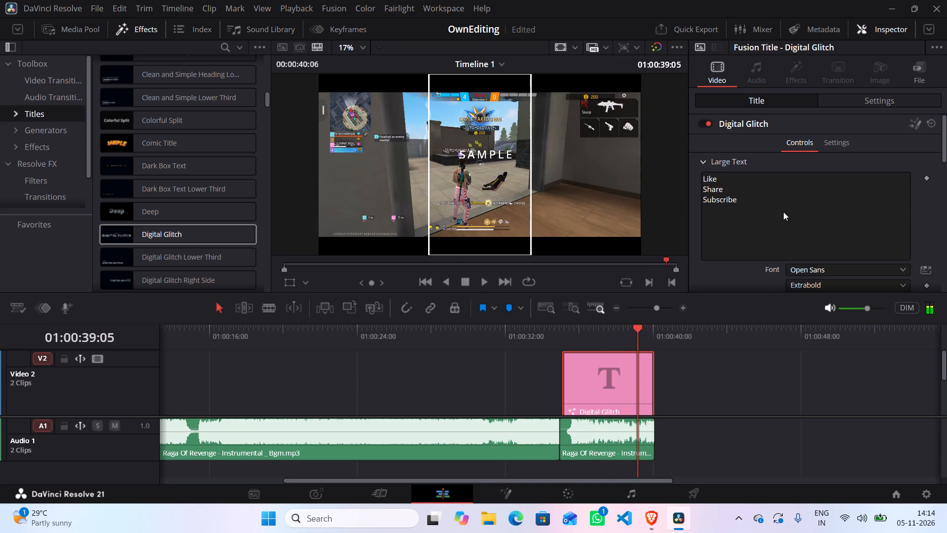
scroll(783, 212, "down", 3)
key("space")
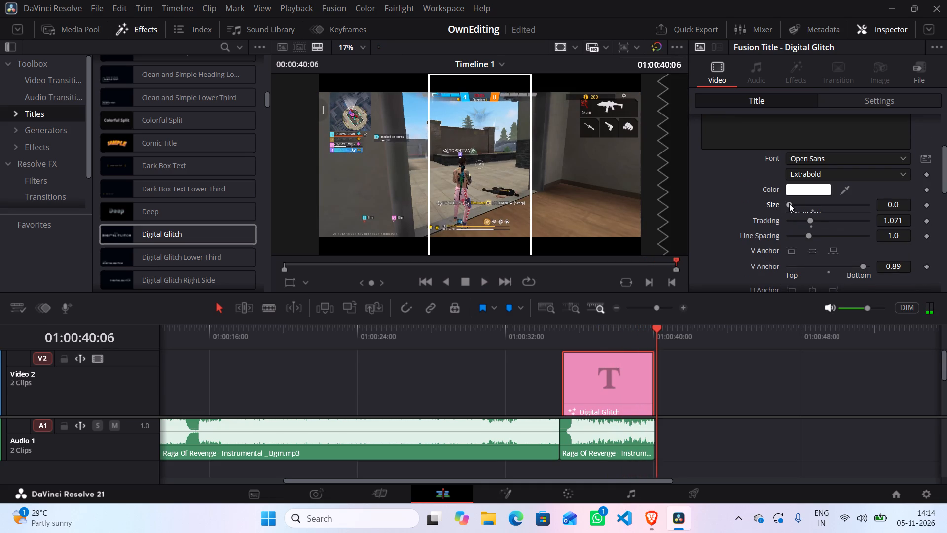
Set the Digital Glitch title's large text size to 0.0079, replay the ending, and return the playhead to just before the title.
left_click(789, 203)
scroll(791, 203, "up", 3)
key("space")
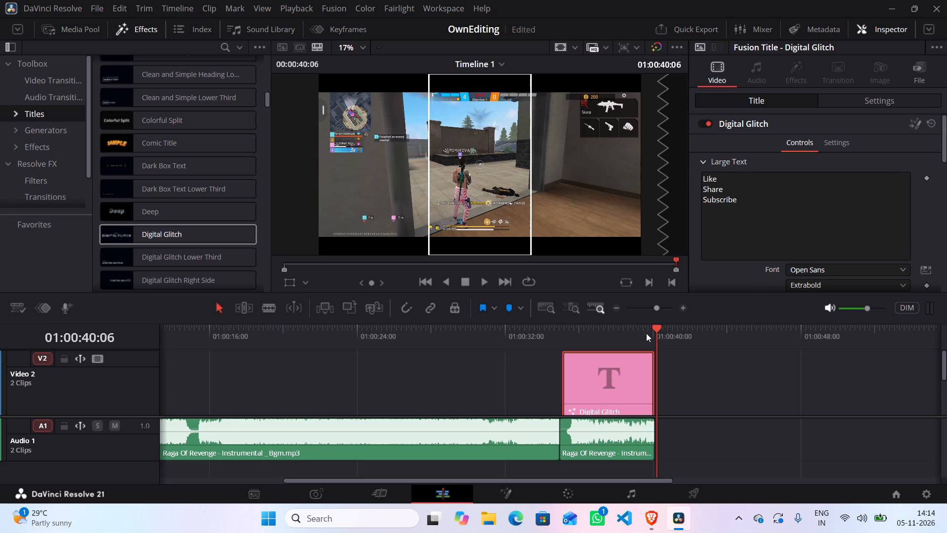
left_click_drag(659, 326, 555, 346)
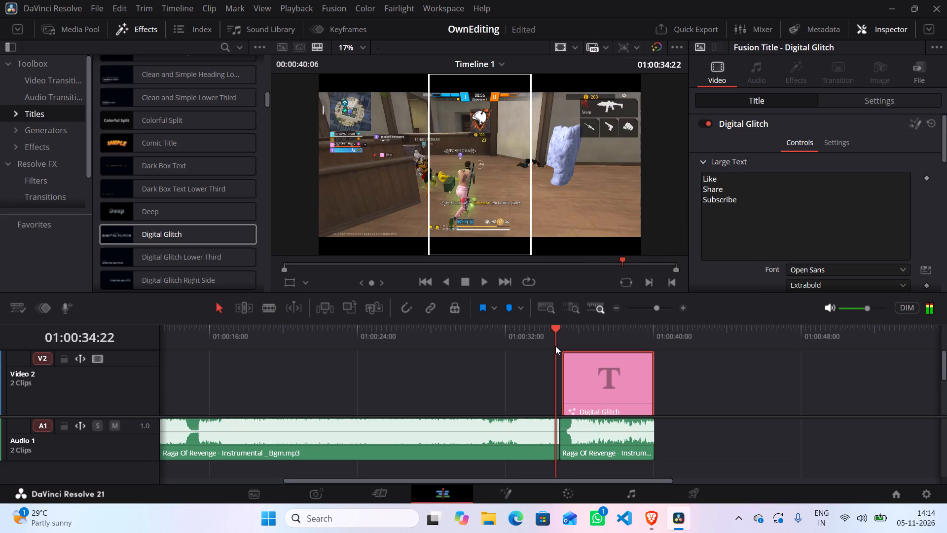
key("space")
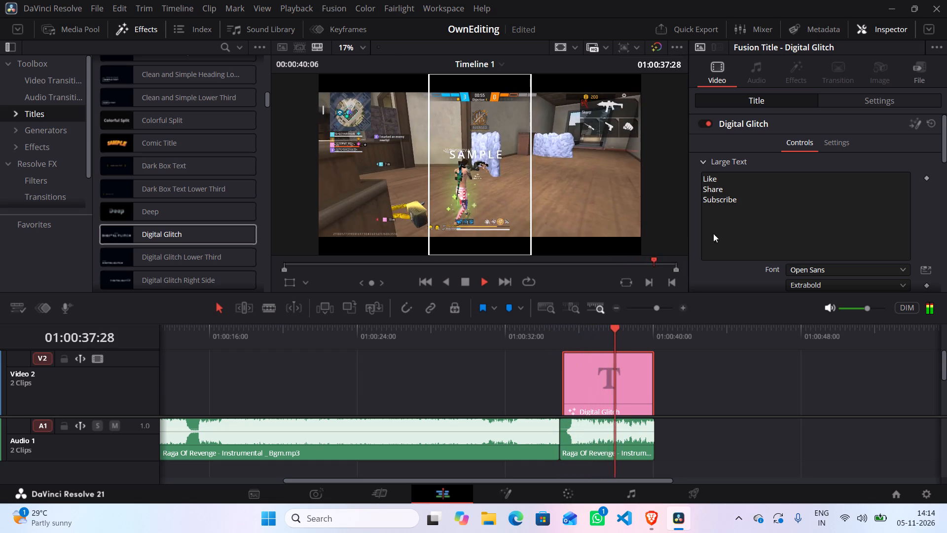
left_click(745, 227)
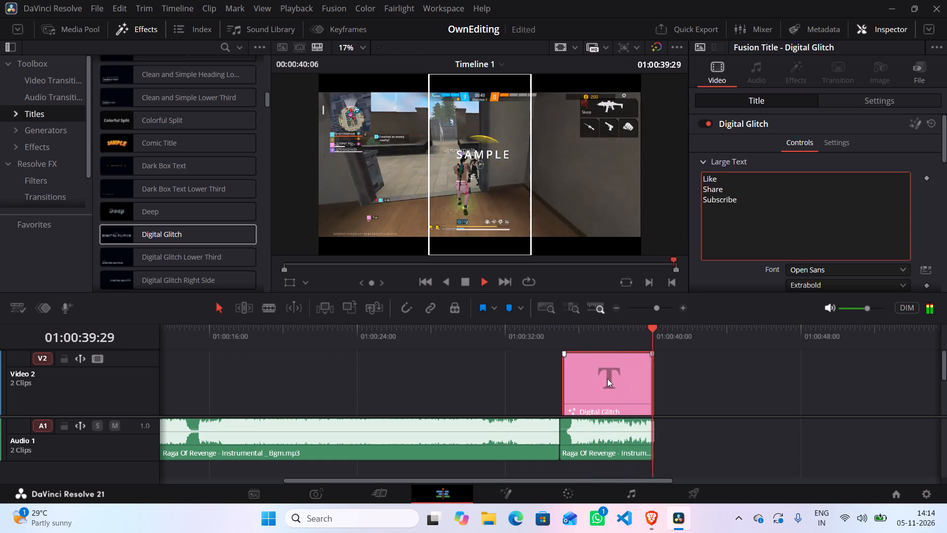
key("space")
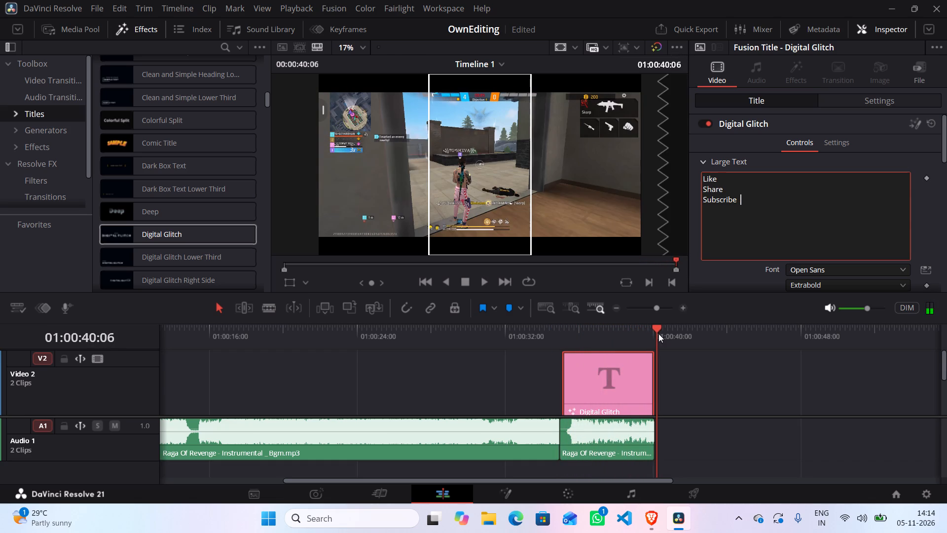
left_click_drag(658, 328, 546, 366)
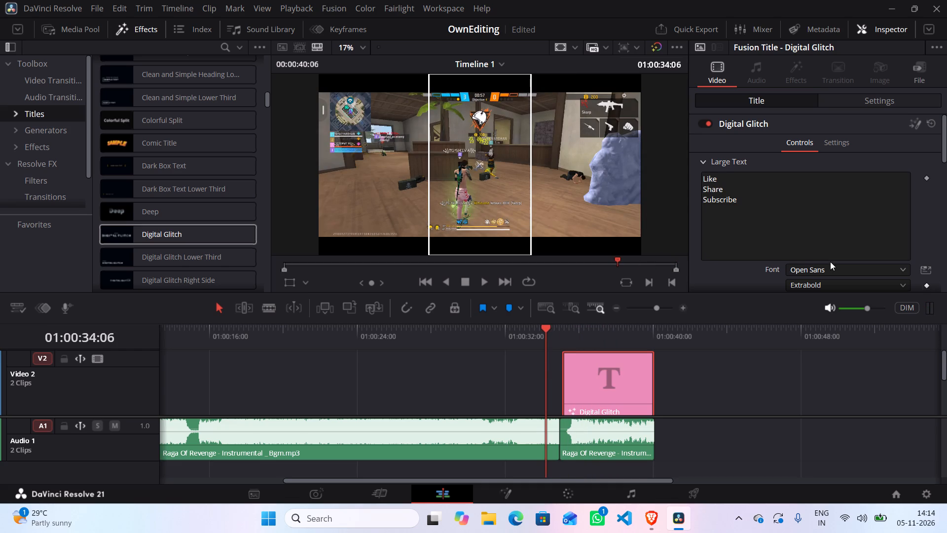
Examine the Digital Glitch title's controls and settings for the options that affect its large text.
left_click(836, 143)
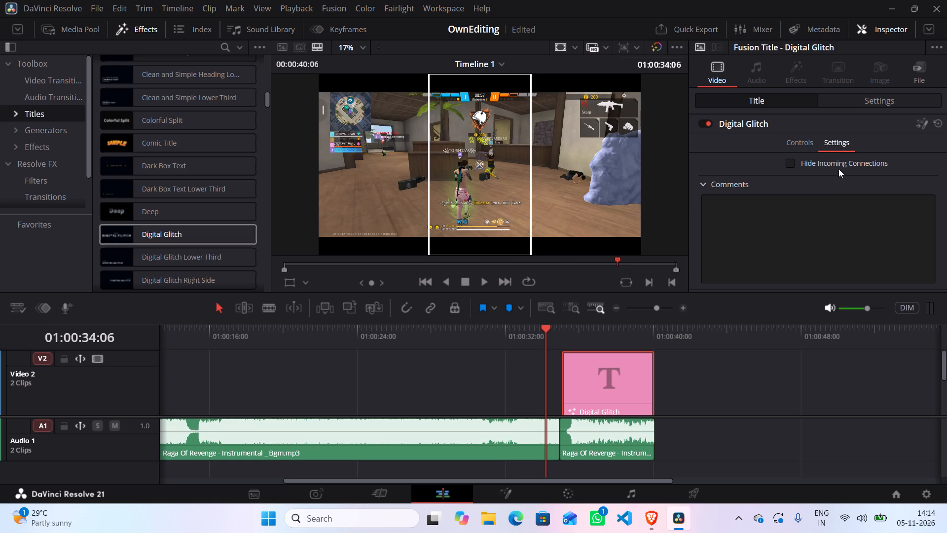
scroll(811, 215, "down", 2)
left_click(799, 139)
scroll(777, 156, "up", 8)
left_click(783, 90)
left_click(782, 94)
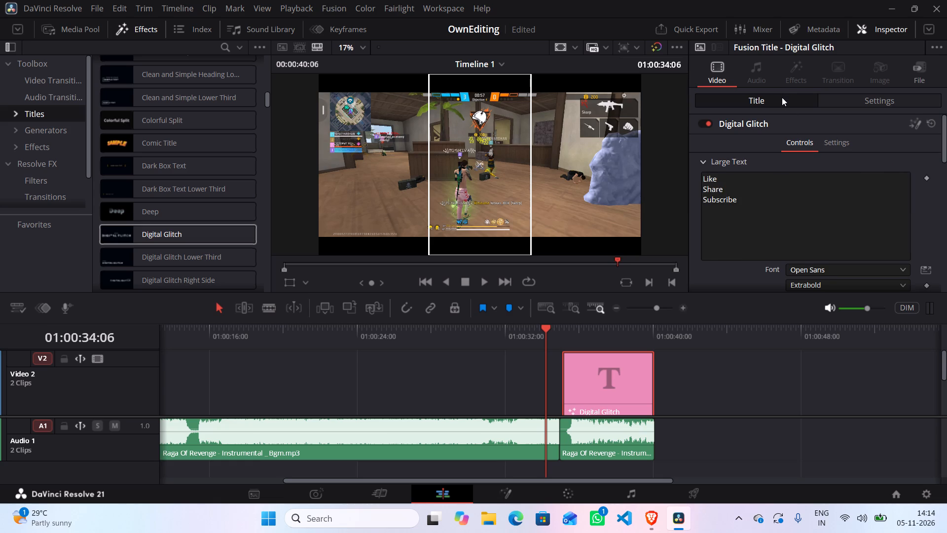
left_click(782, 101)
left_click(861, 95)
left_click(778, 97)
scroll(770, 206, "up", 4)
scroll(818, 214, "down", 2)
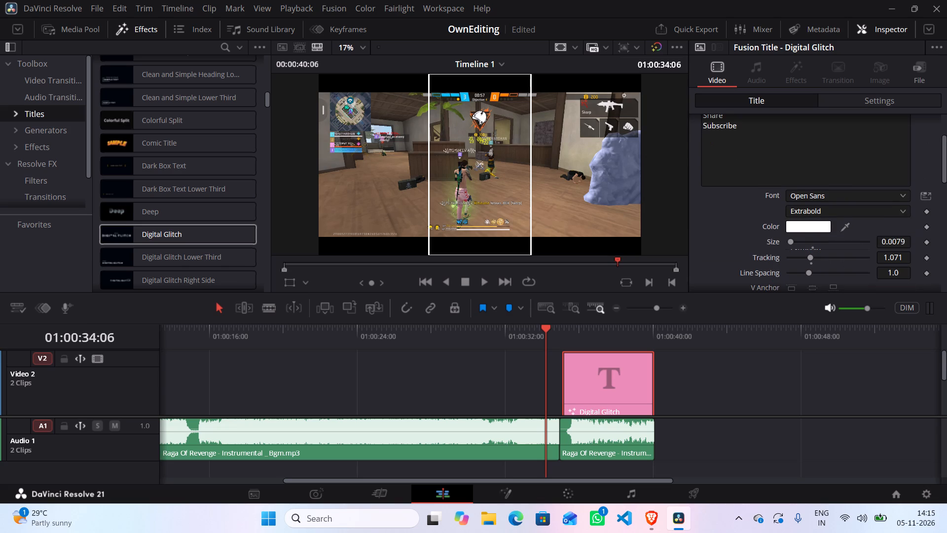
Add a keyframe to the Digital Glitch title's large text at 01:00:34:06 and play the ending.
scroll(818, 214, "up", 3)
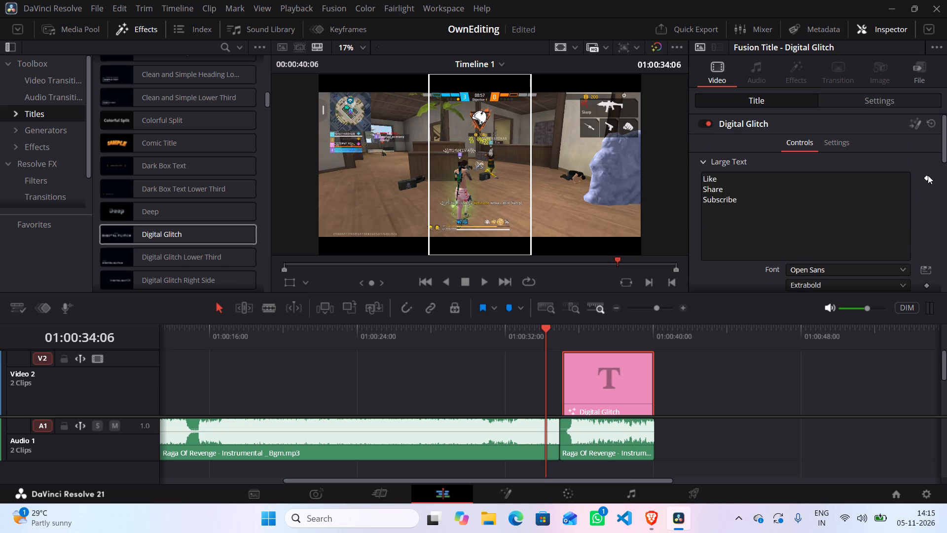
left_click(928, 175)
key("space")
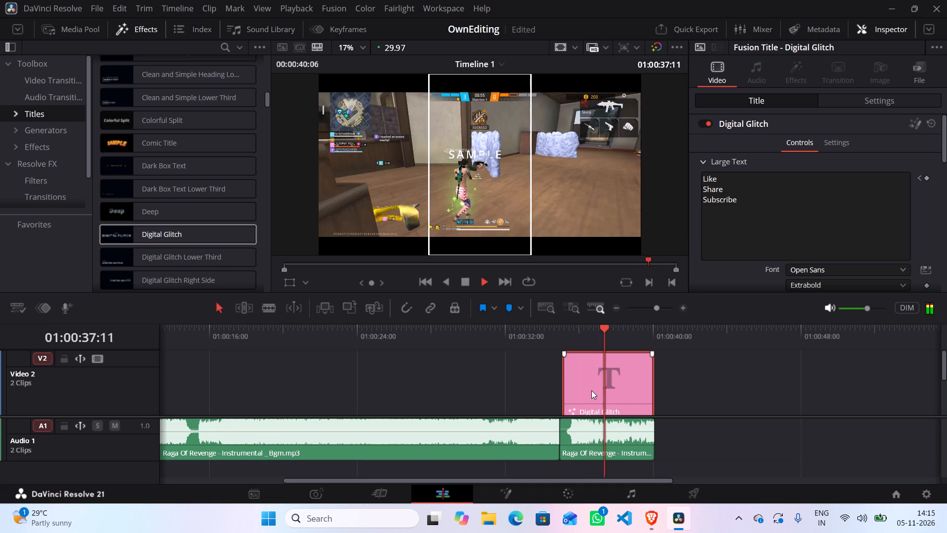
key("space")
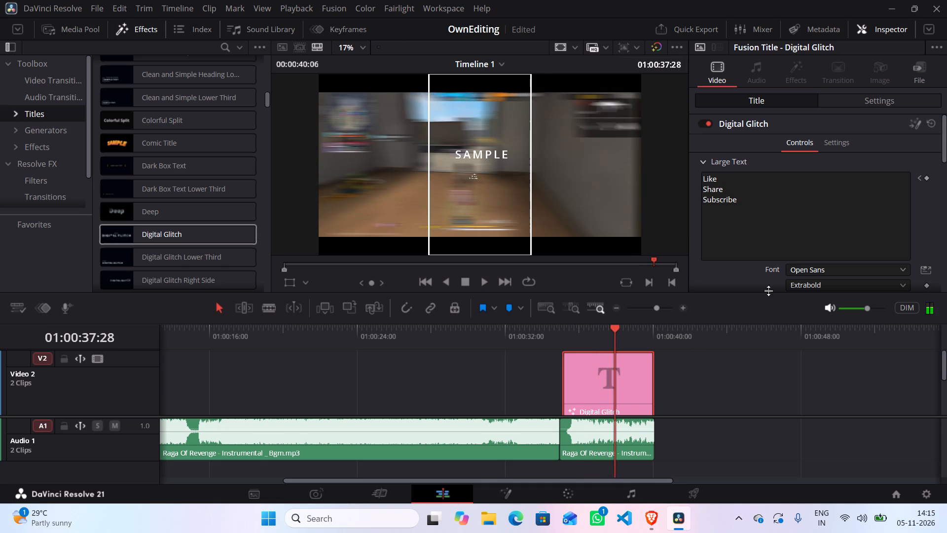
Remove the trailing blank character after Subscribe in the Digital Glitch title's large text.
scroll(801, 236, "down", 2)
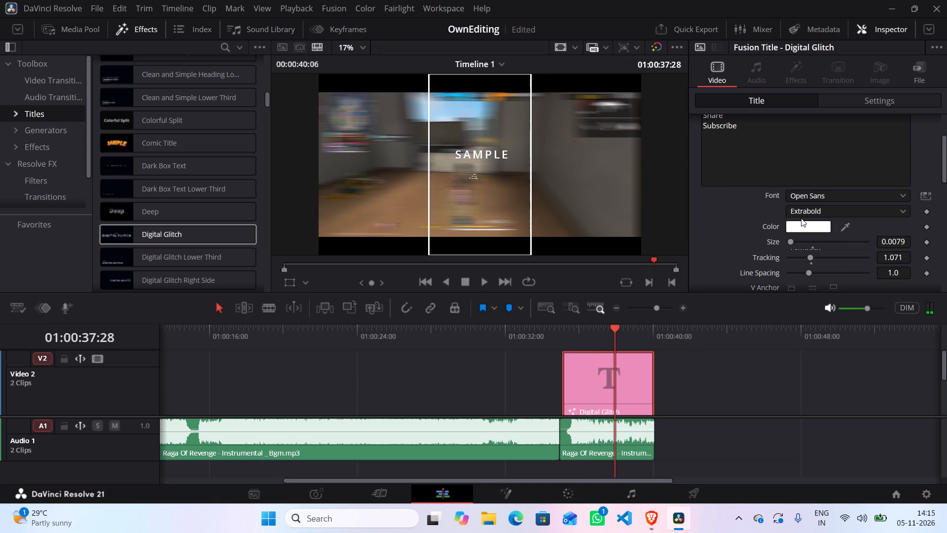
left_click(776, 177)
scroll(776, 177, "up", 3)
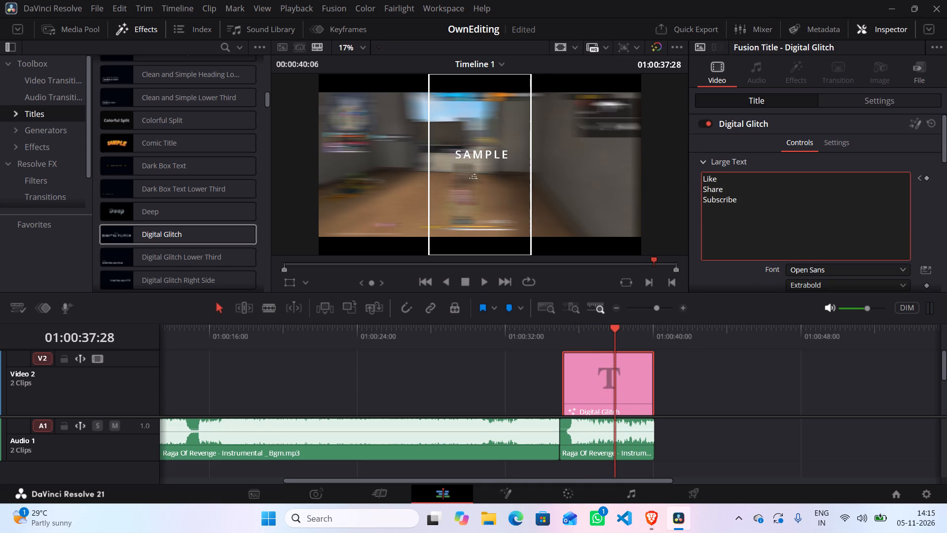
key("BackSpace")
Colour the Digital Glitch title's large text pink and set its size to 0.0512.
scroll(793, 216, "down", 3)
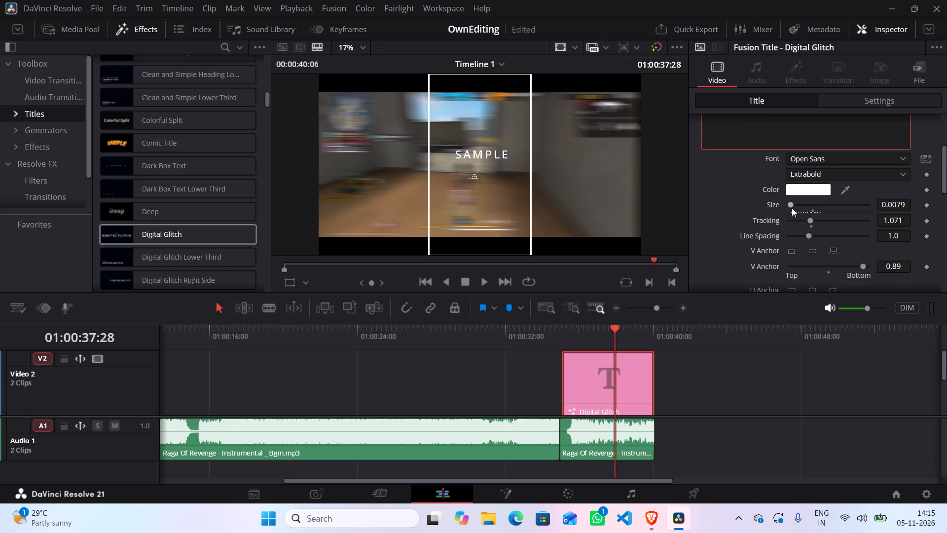
left_click(801, 189)
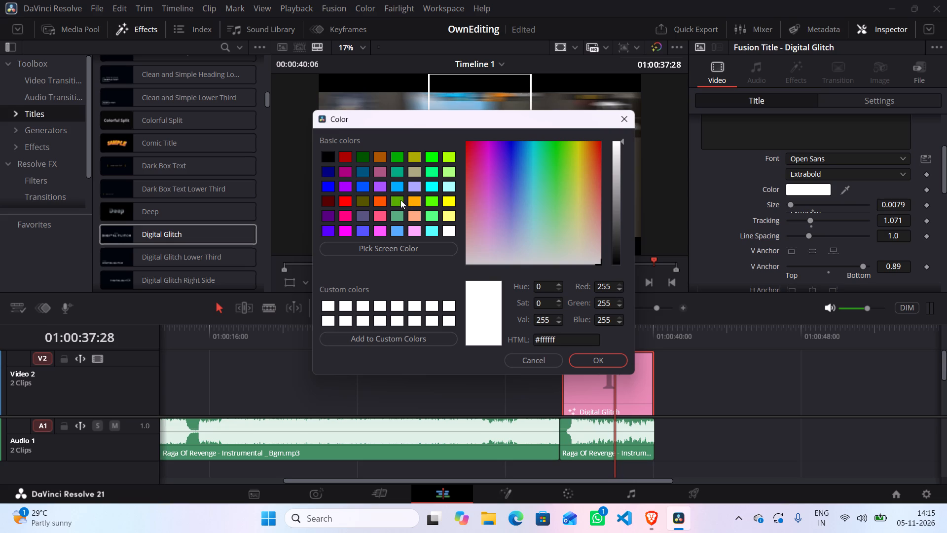
left_click(379, 218)
left_click(605, 362)
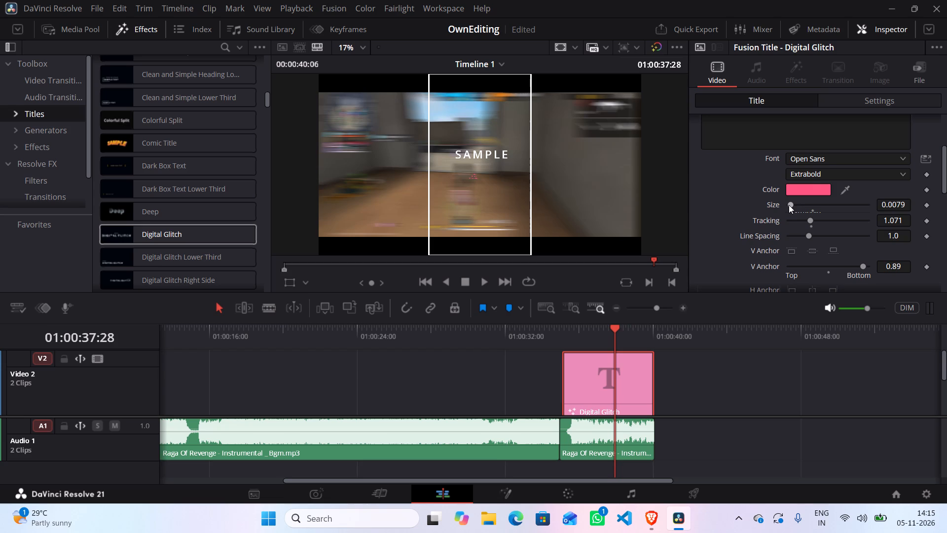
left_click_drag(789, 205, 796, 205)
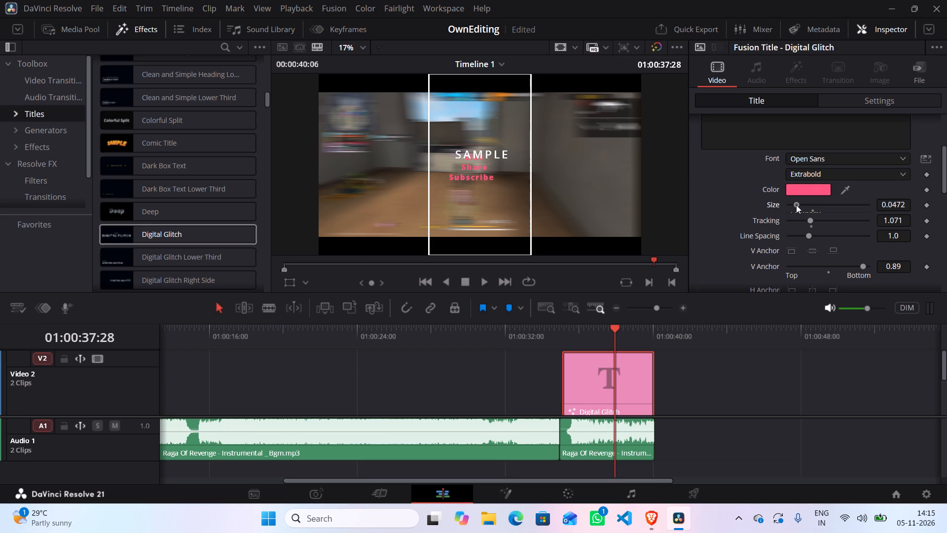
left_click_drag(796, 205, 801, 205)
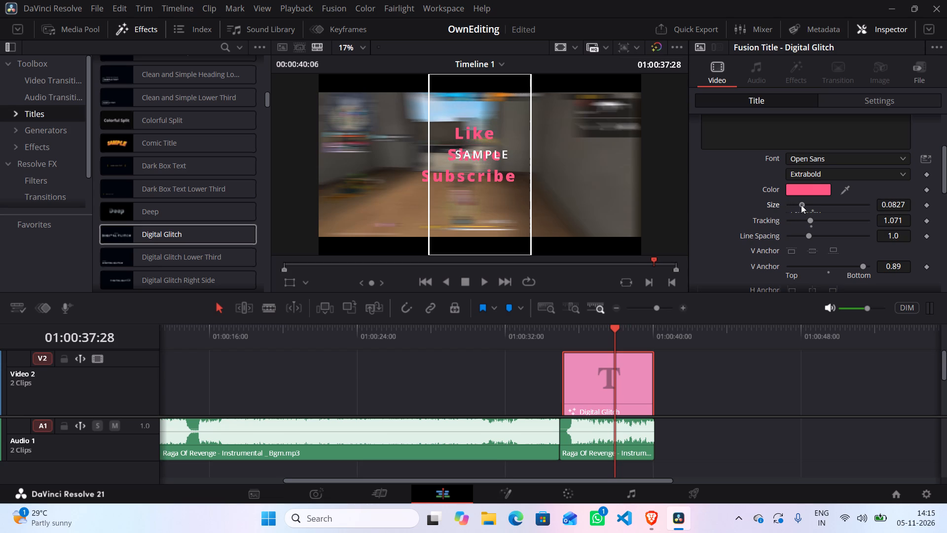
left_click_drag(801, 205, 796, 206)
scroll(809, 215, "up", 4)
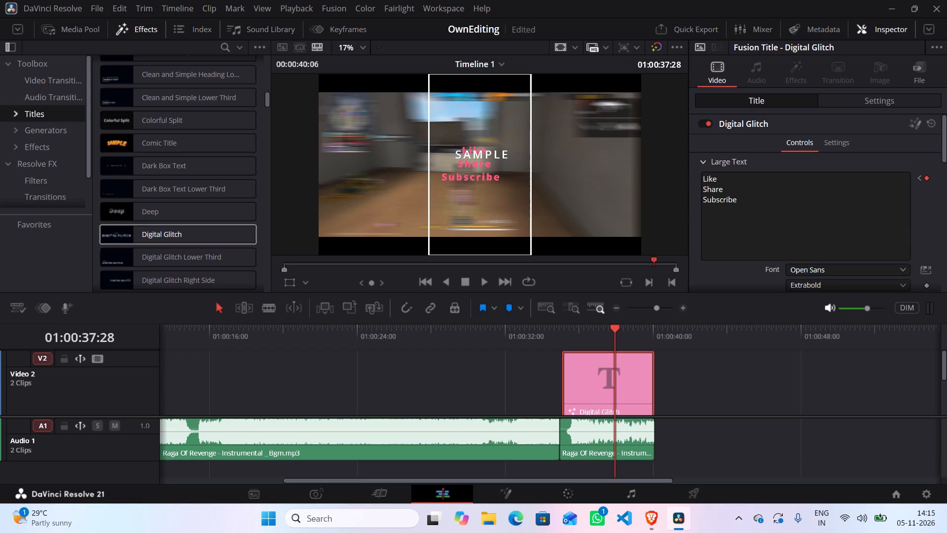
Change the large text's font style to Light Italic and replay the end of Timeline 1.
scroll(810, 216, "down", 1)
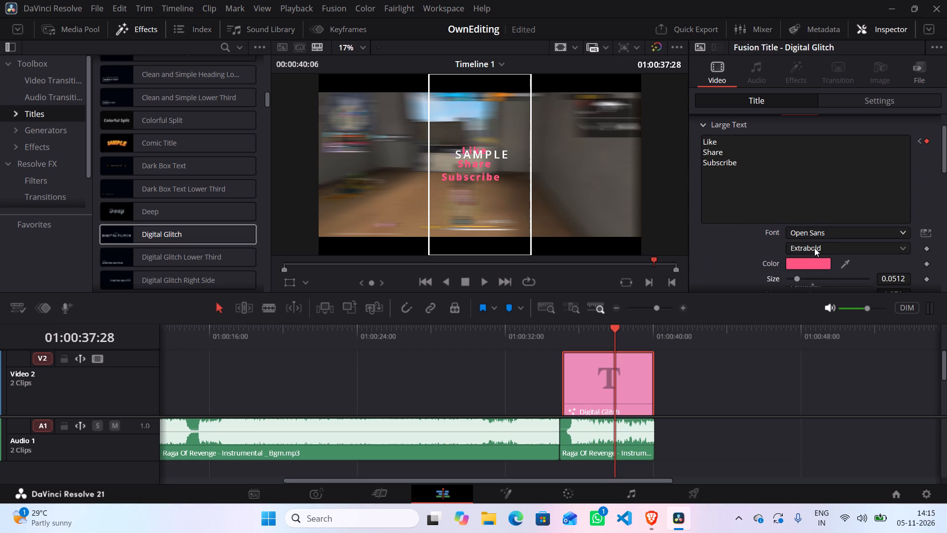
left_click(813, 243)
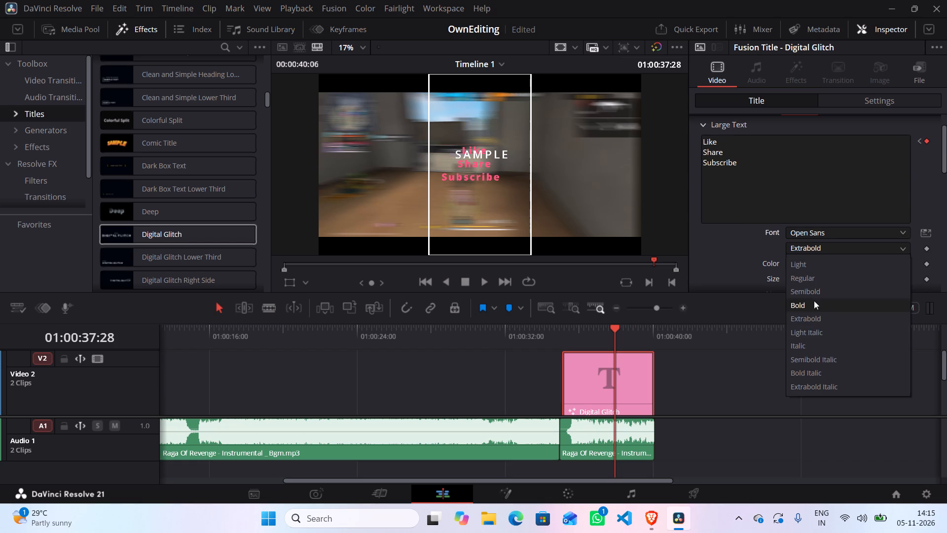
left_click(811, 331)
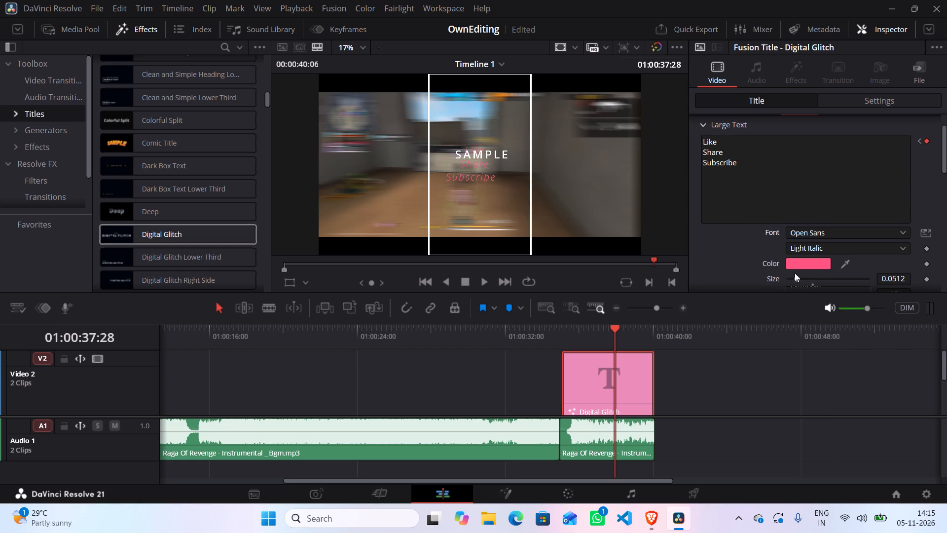
left_click(486, 150)
key("space")
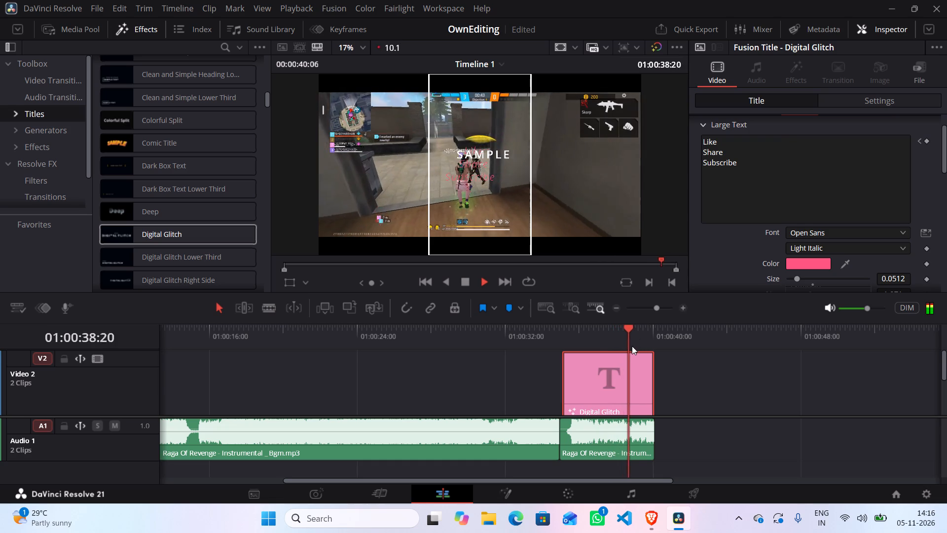
left_click(652, 322)
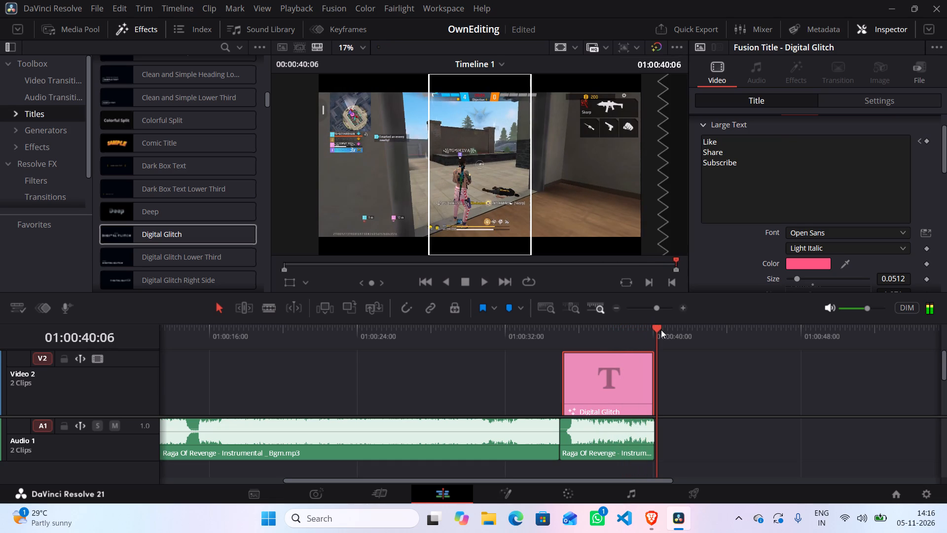
left_click_drag(659, 326, 462, 374)
key("space")
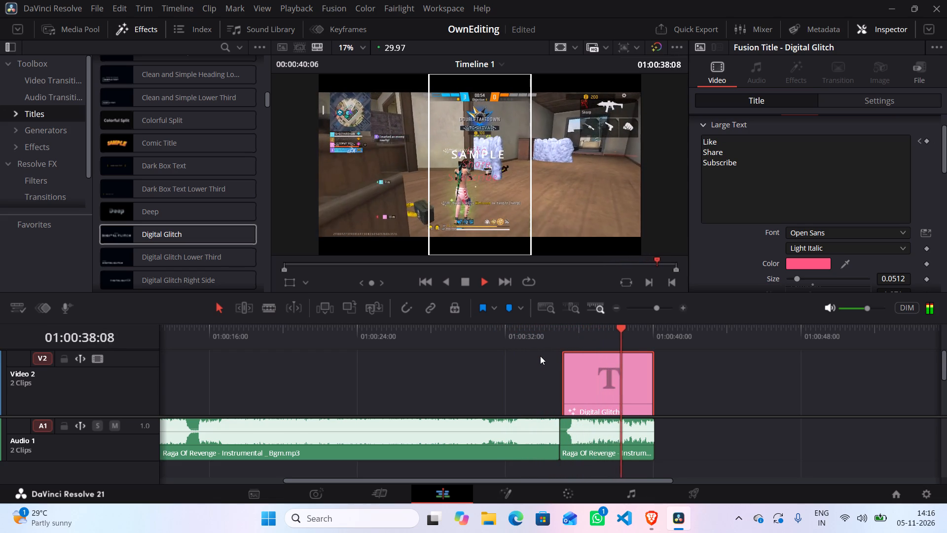
key("space")
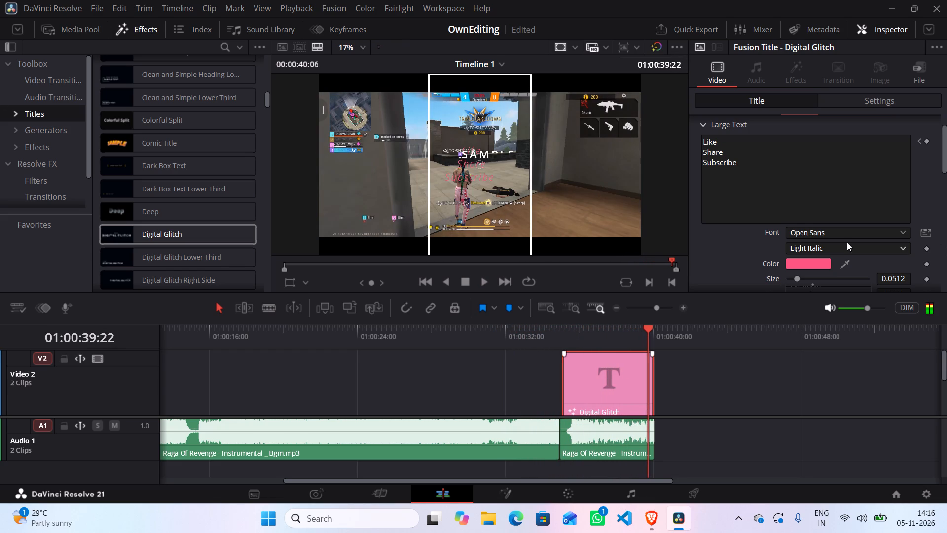
Clear the SAMPLE placeholder from the Digital Glitch title's small text and replay the ending from 01:00:34:06.
scroll(806, 225, "down", 2)
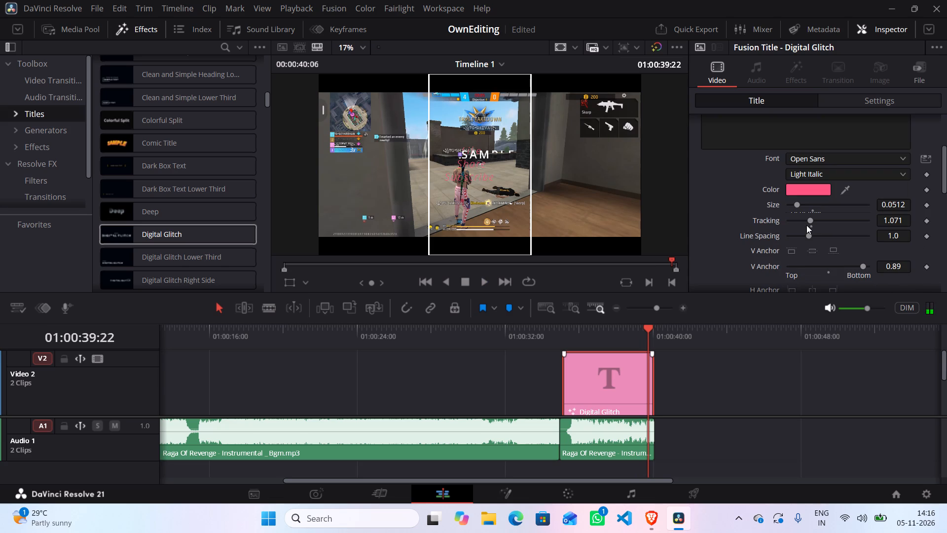
scroll(806, 225, "down", 2)
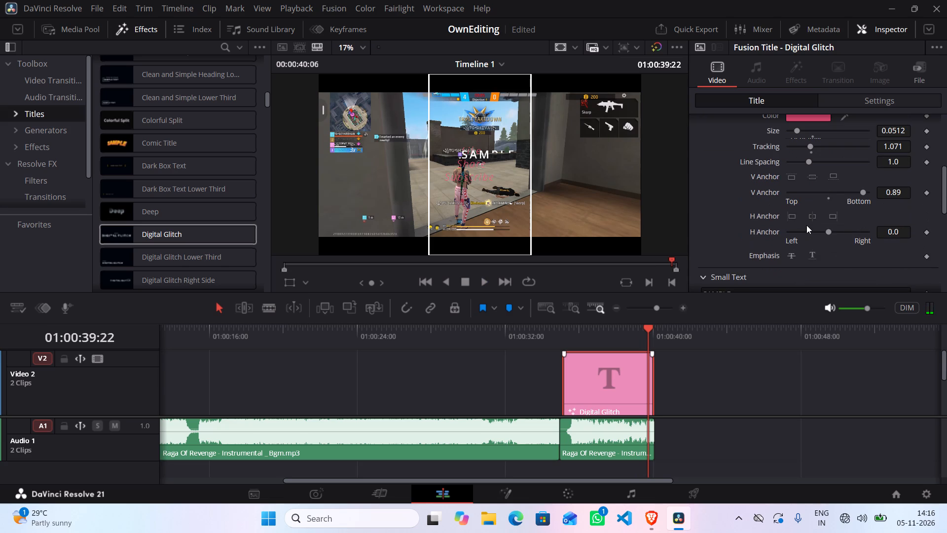
scroll(806, 225, "down", 2)
left_click(806, 225)
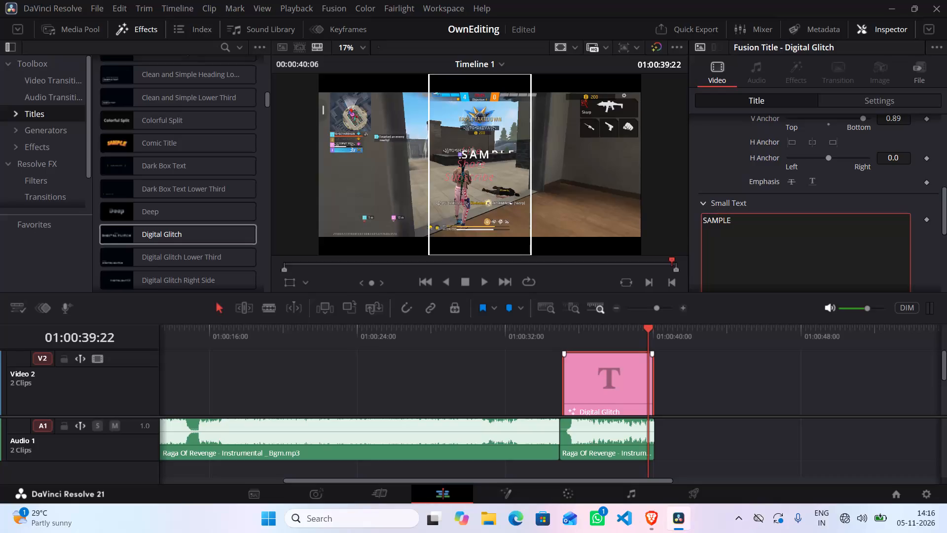
key("BackSpace")
key("BackSpace")
key("BackSpace")
key("BackSpace")
key("BackSpace")
key("BackSpace")
key("BackSpace")
key("BackSpace")
key("BackSpace")
key("BackSpace")
key("BackSpace")
key("BackSpace")
key("BackSpace")
key("BackSpace")
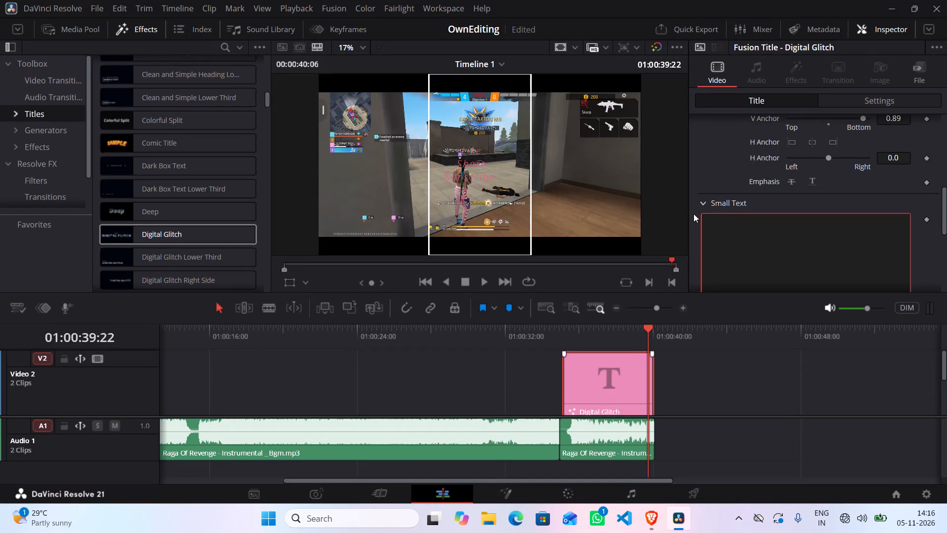
left_click(701, 205)
scroll(727, 219, "up", 3)
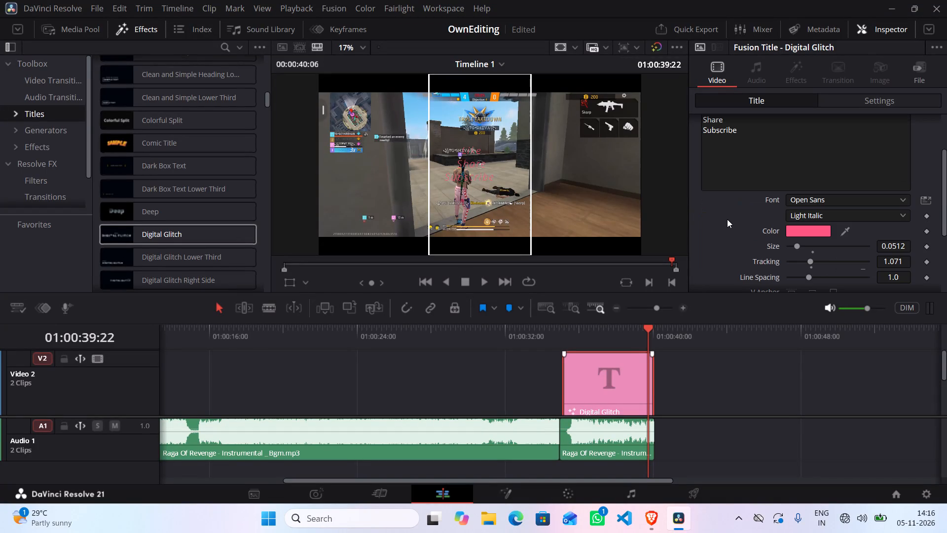
left_click_drag(650, 325, 546, 339)
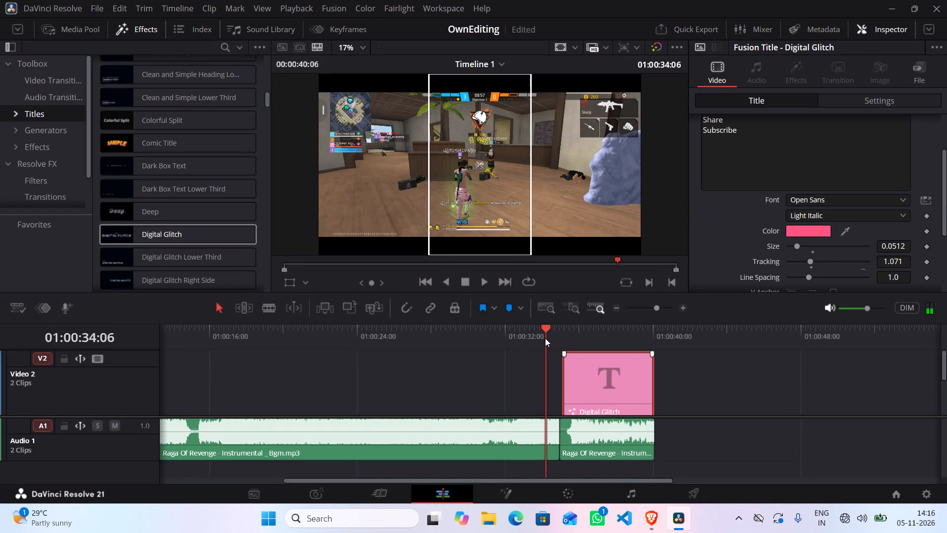
key("space")
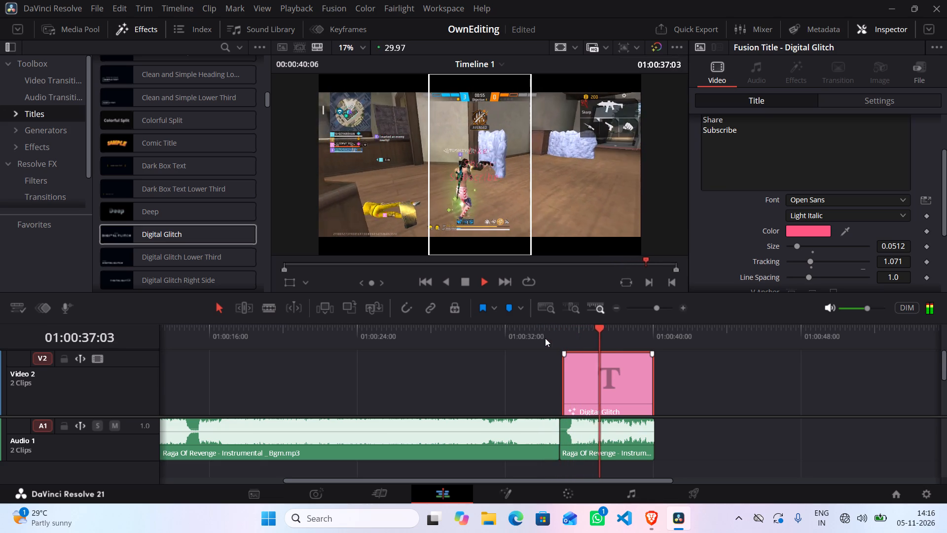
key("space")
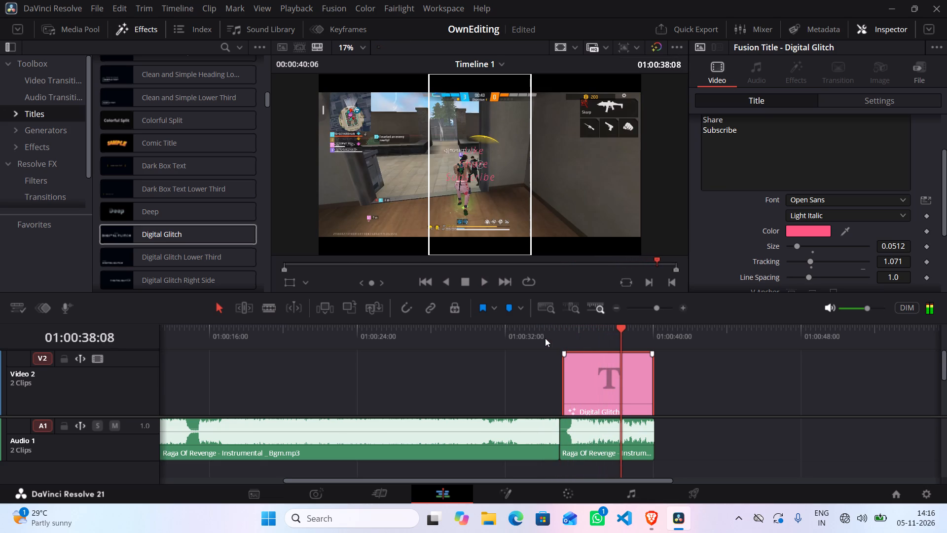
Set the Digital Glitch title's large text size to 0.0709 and replay the ending from 01:00:34:18.
left_click(798, 245)
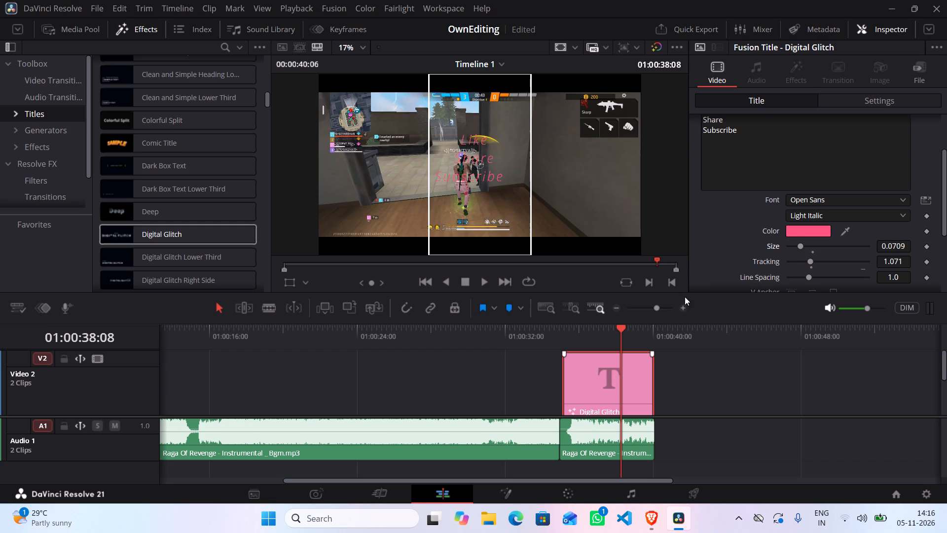
left_click_drag(619, 325, 553, 340)
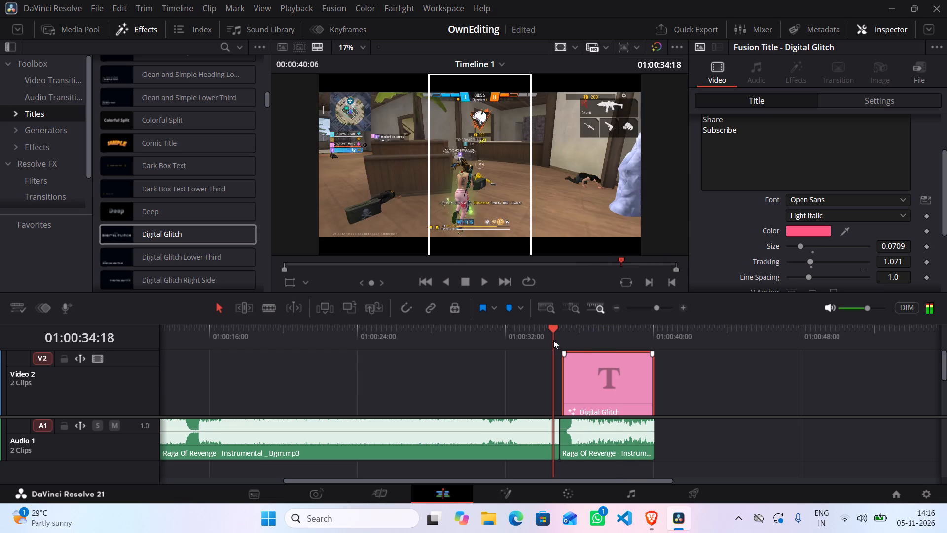
key("space")
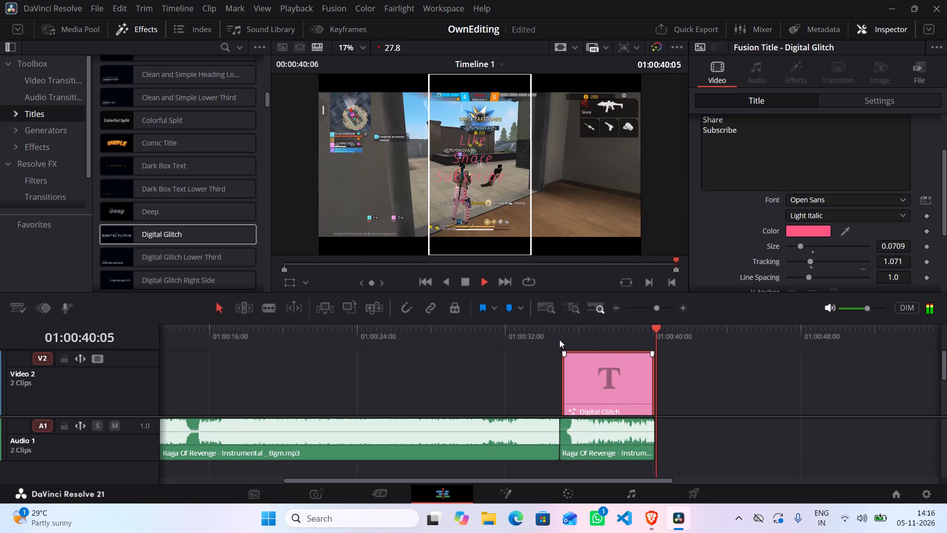
key("space")
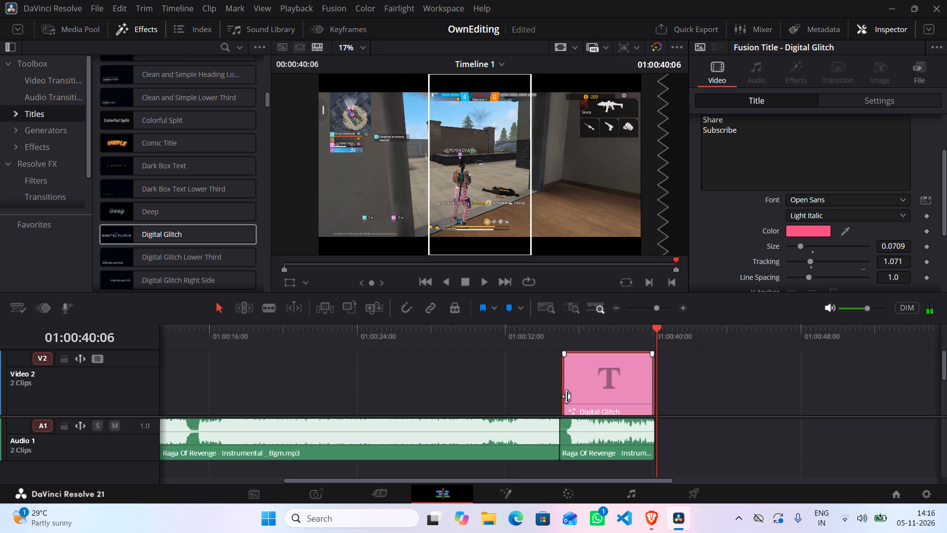
Trim about the first half off the Digital Glitch title clip on Video 2 and replay the ending.
left_click_drag(564, 396, 588, 394)
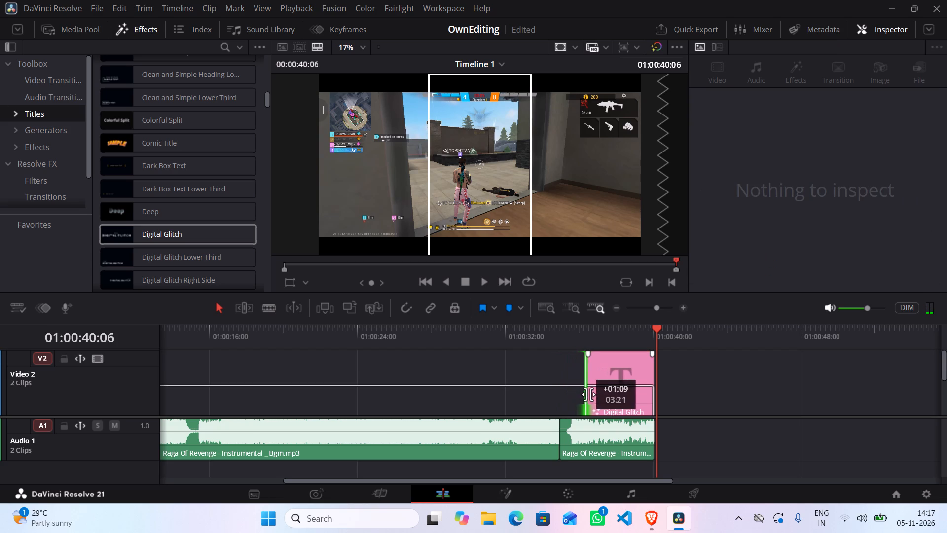
left_click_drag(588, 394, 612, 393)
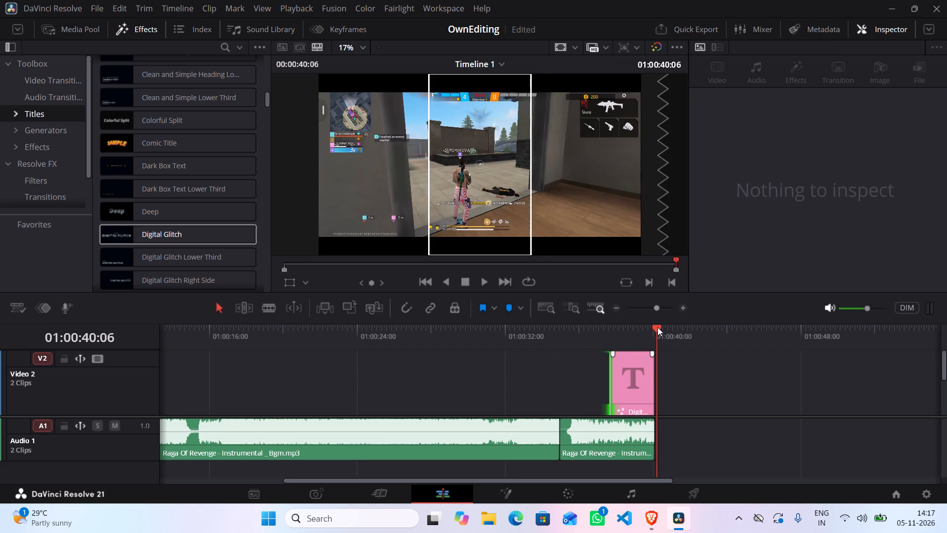
left_click_drag(657, 324, 567, 350)
key("space")
Add a fade-in over roughly the first two-thirds of the shortened Digital Glitch clip and replay the ending.
left_click_drag(614, 352, 631, 351)
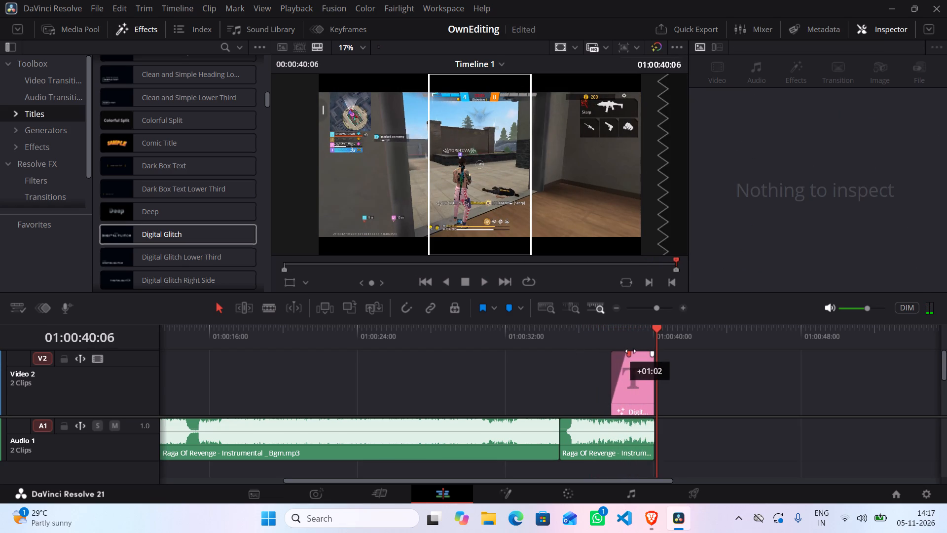
left_click_drag(631, 351, 637, 350)
left_click_drag(656, 327, 581, 342)
key("space")
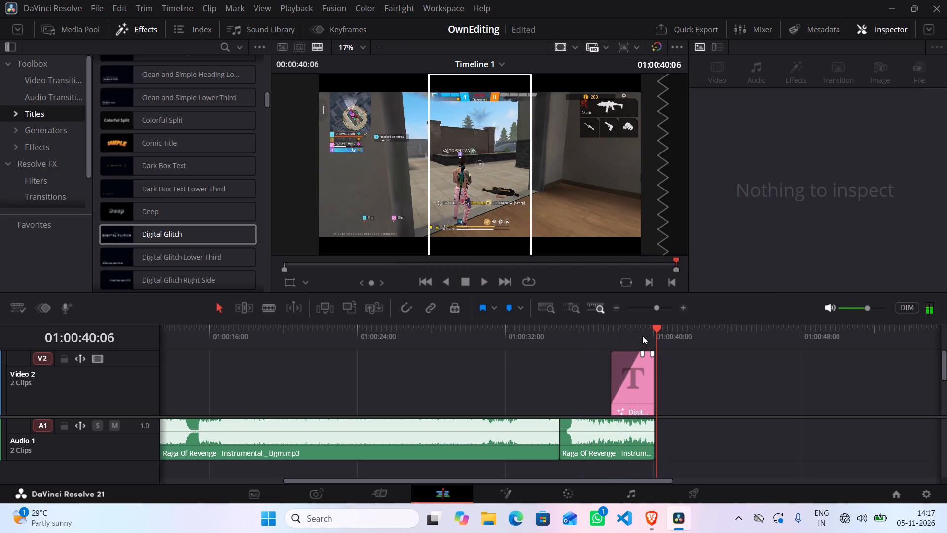
Play Timeline 1 from its start at 01:00:00:00 to review the whole edit.
left_click_drag(657, 325, 55, 348)
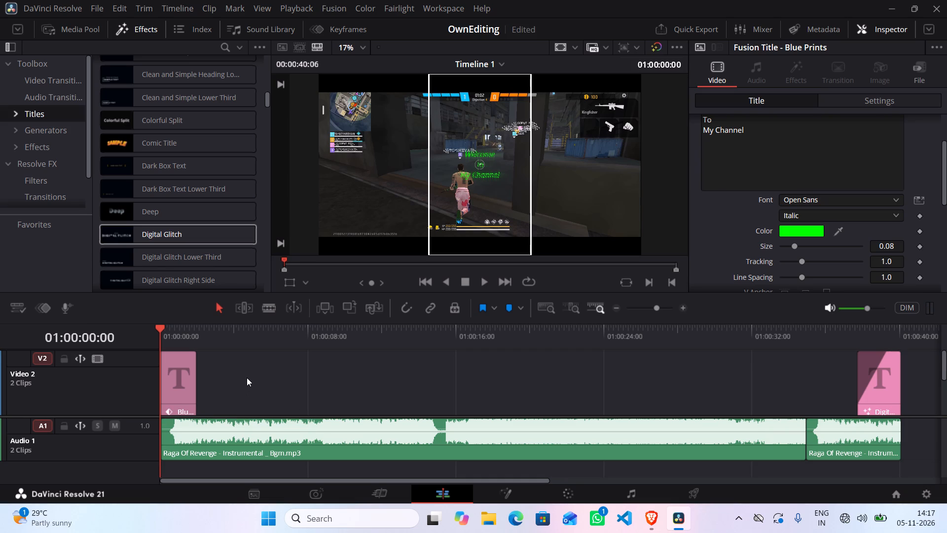
key("space")
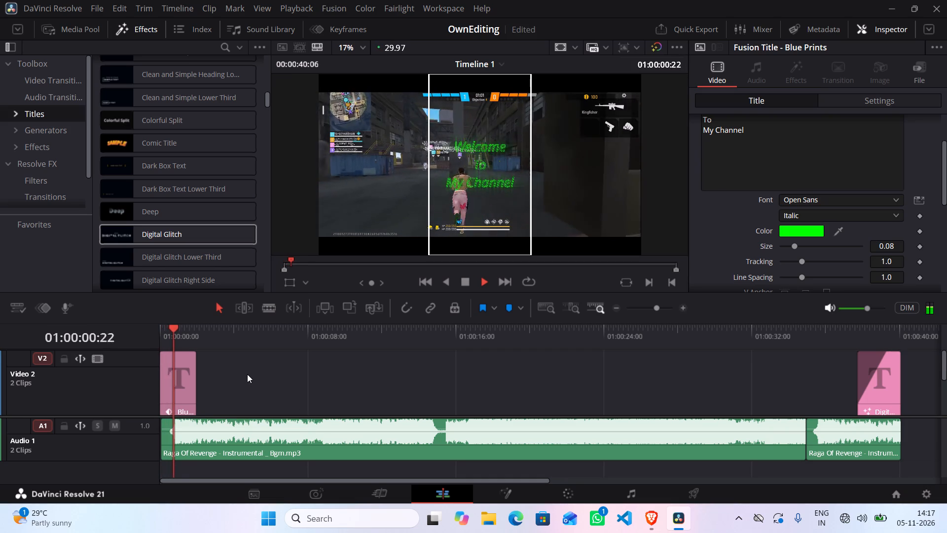
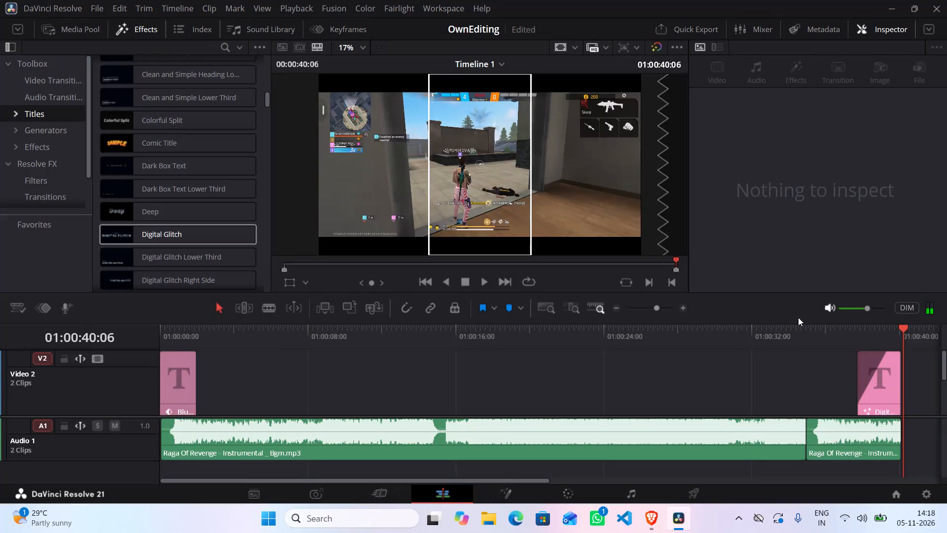
Return to the start of Timeline 1 and set its custom export on the Deliver page to MP4 format with the H.264 codec.
left_click_drag(905, 329, 102, 339)
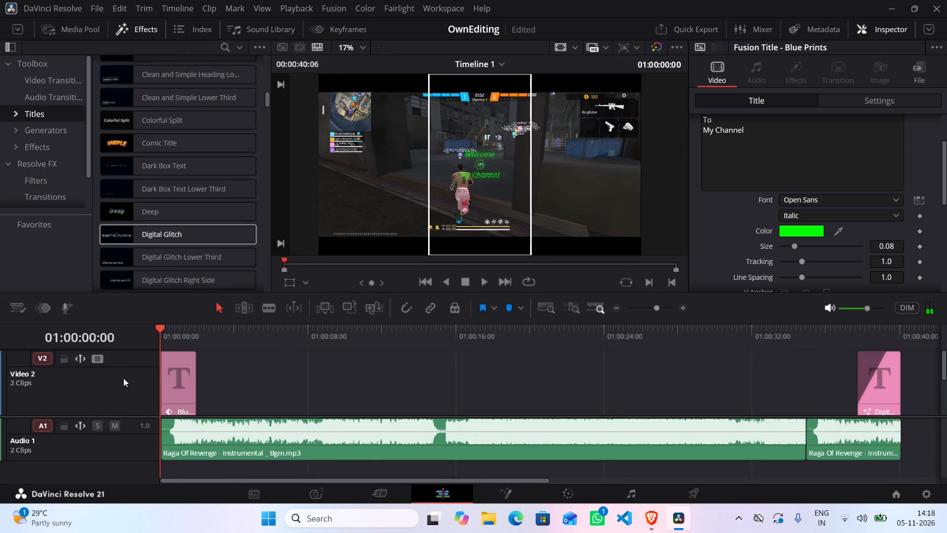
left_click(676, 495)
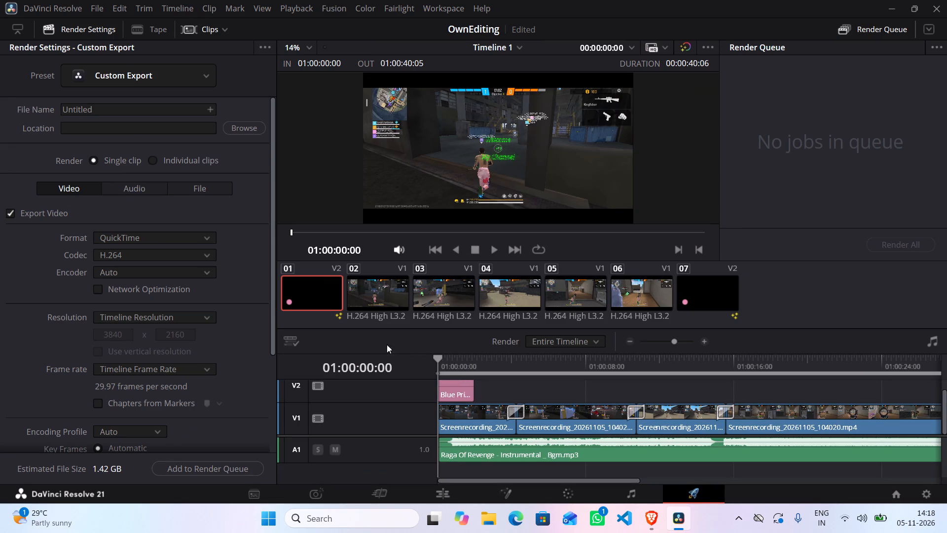
left_click(126, 234)
left_click(115, 318)
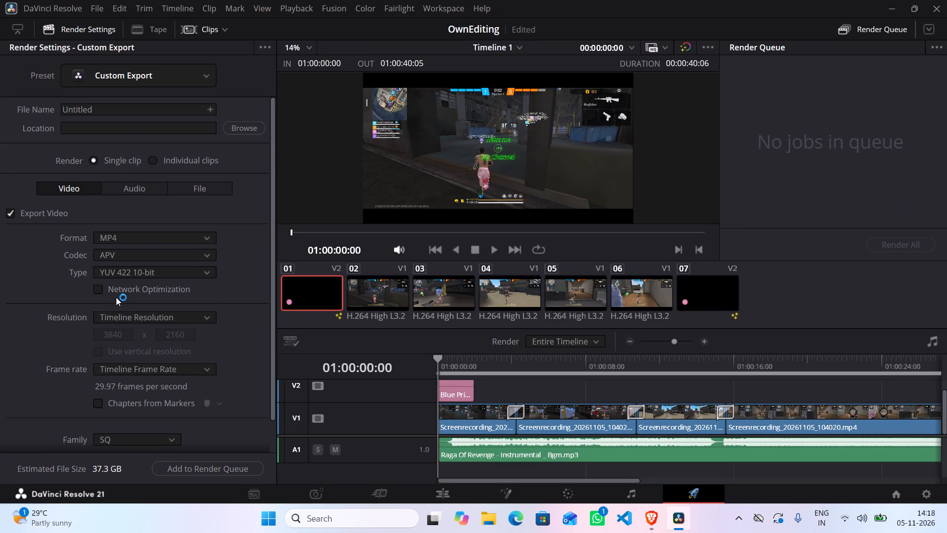
left_click(119, 247)
left_click(119, 253)
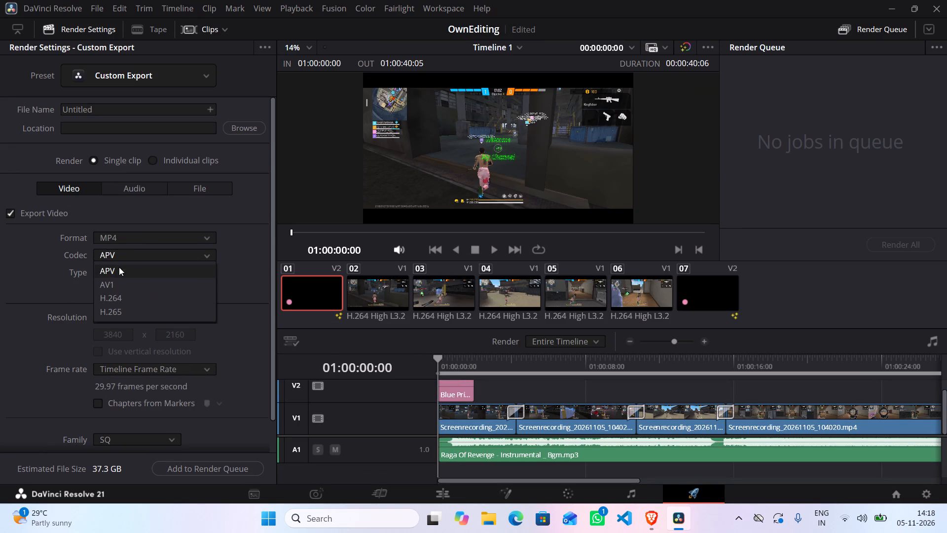
left_click(110, 300)
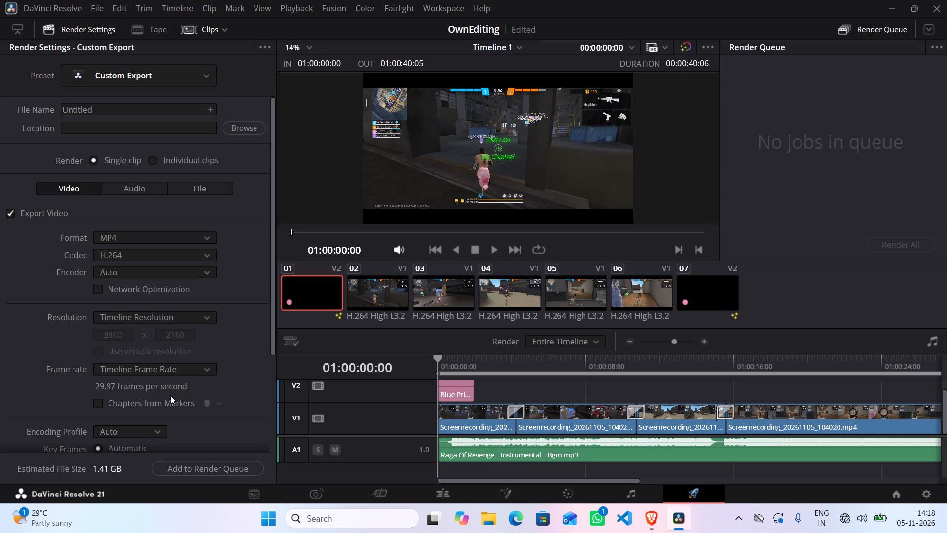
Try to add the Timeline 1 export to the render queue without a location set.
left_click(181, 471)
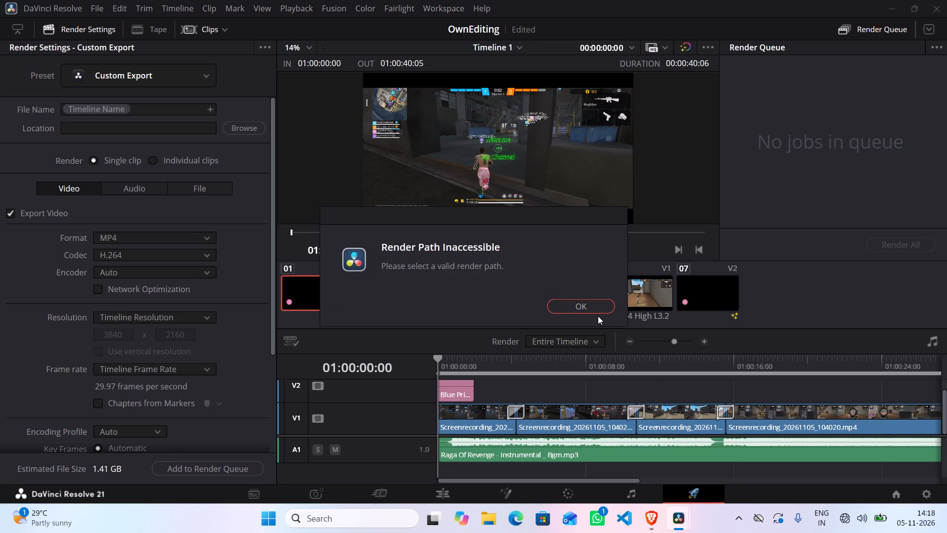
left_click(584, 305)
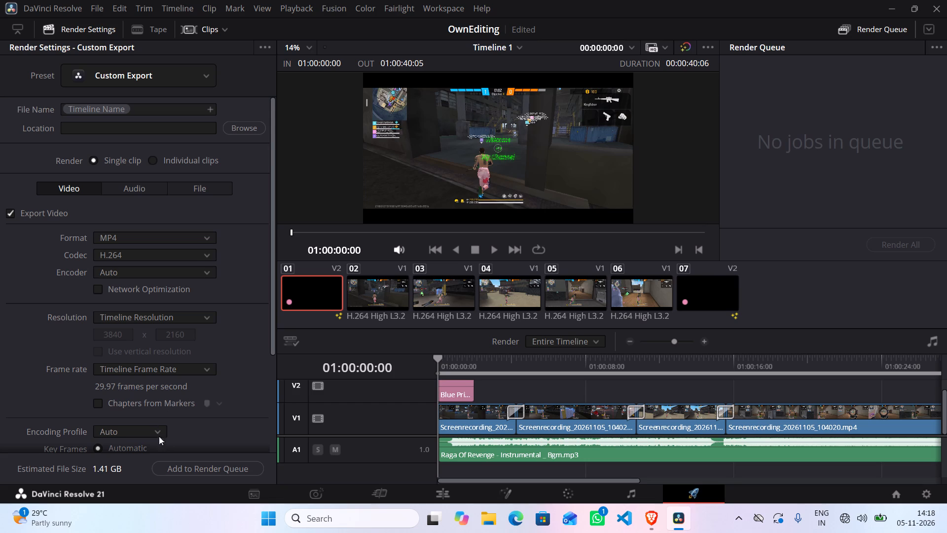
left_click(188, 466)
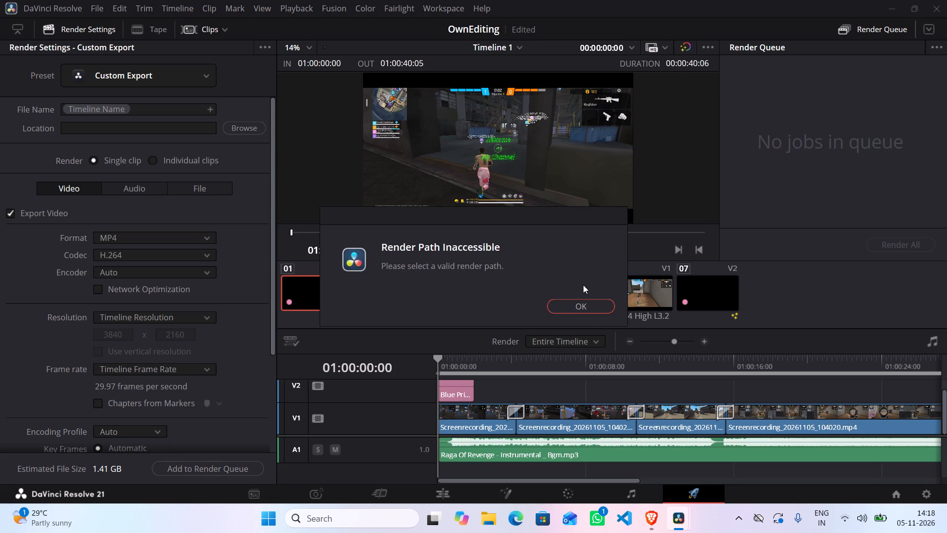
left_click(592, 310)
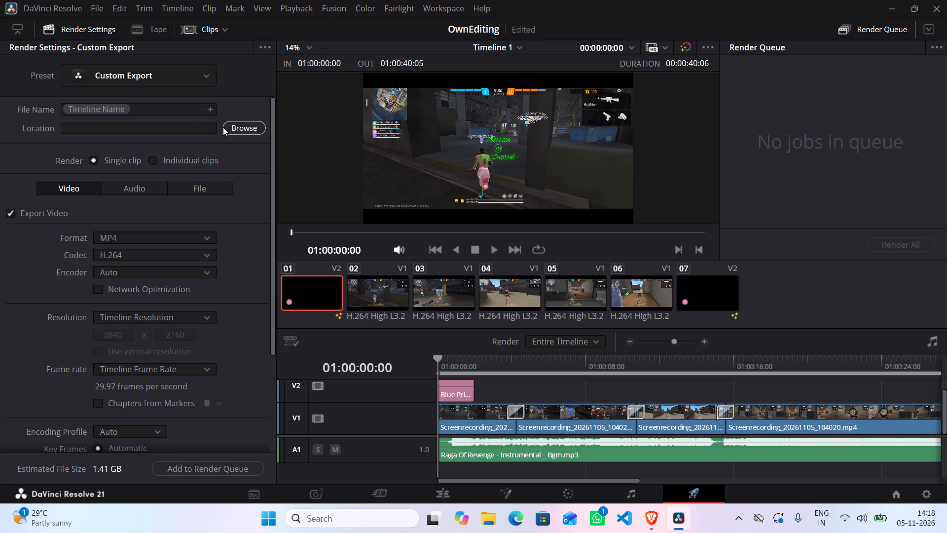
Set the render destination to the C:\YouTube folder with the file name "first".
left_click(235, 128)
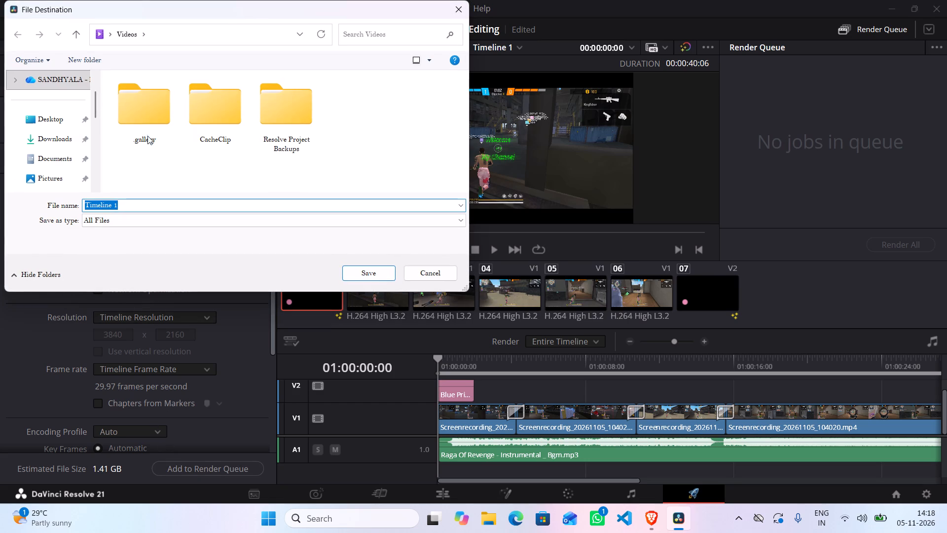
scroll(74, 141, "down", 3)
scroll(73, 145, "up", 1)
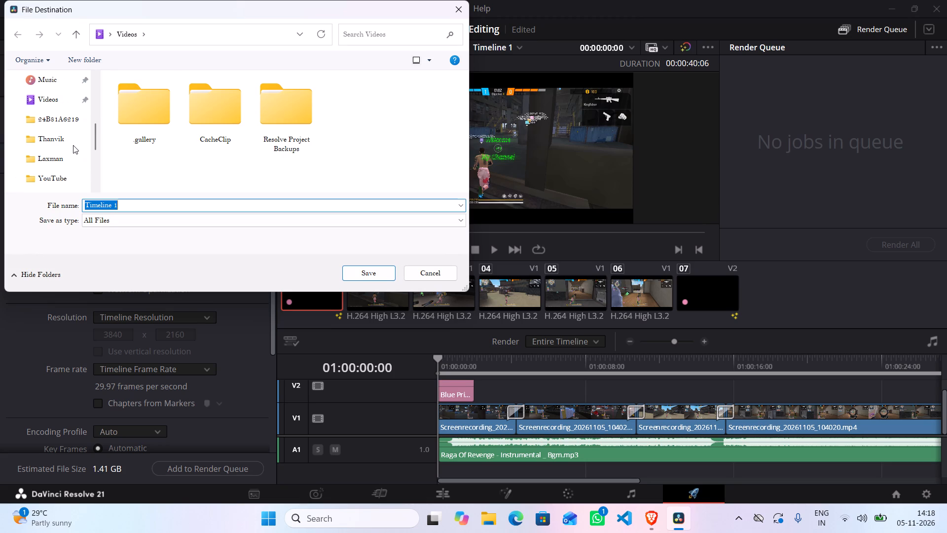
left_click(68, 121)
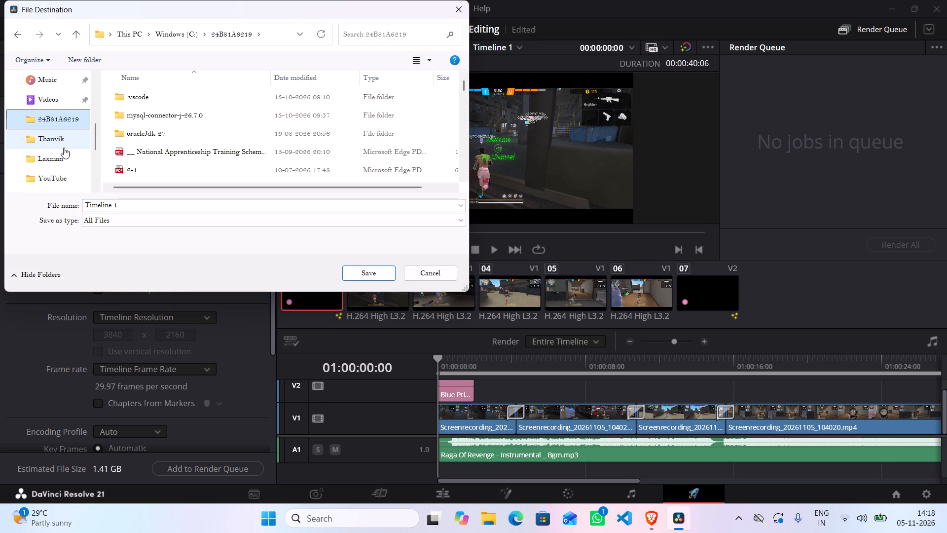
double_click(58, 169)
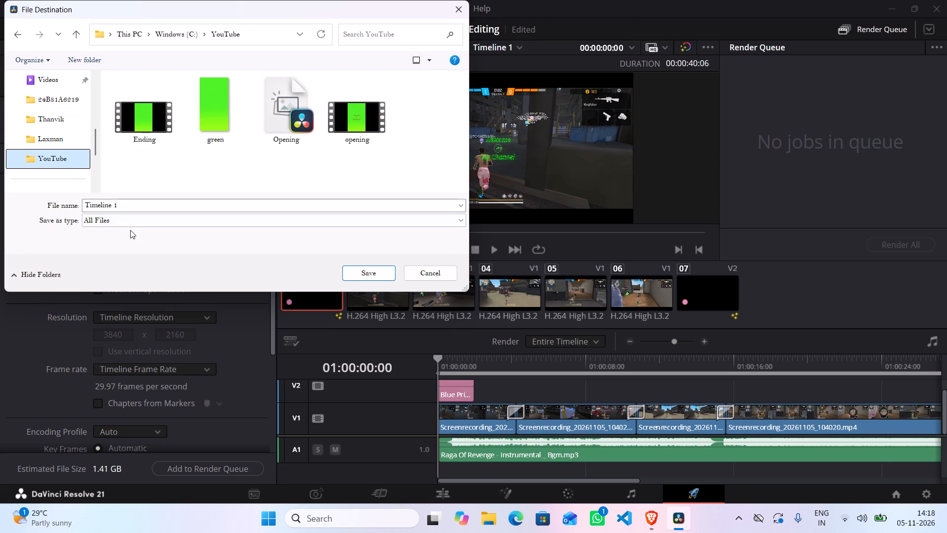
left_click(130, 203)
key("BackSpace")
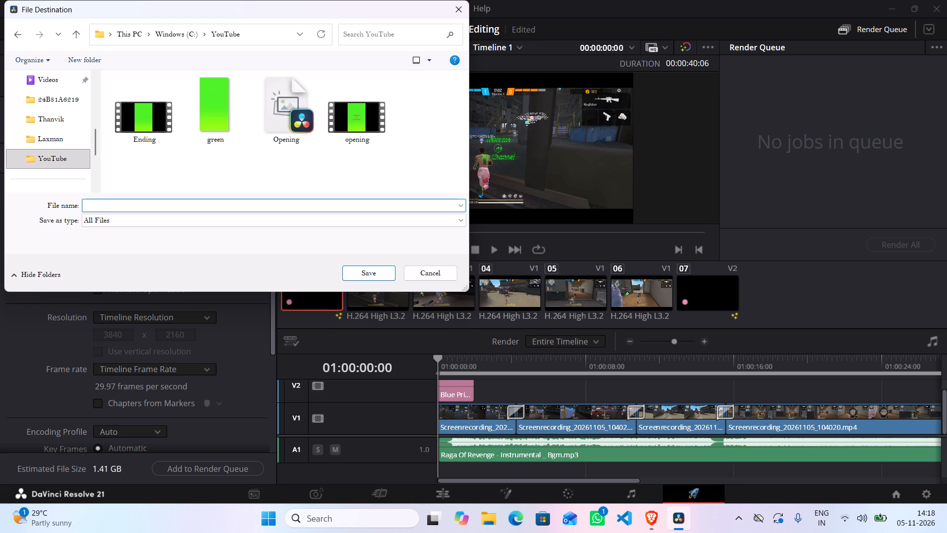
type("first")
left_click(365, 273)
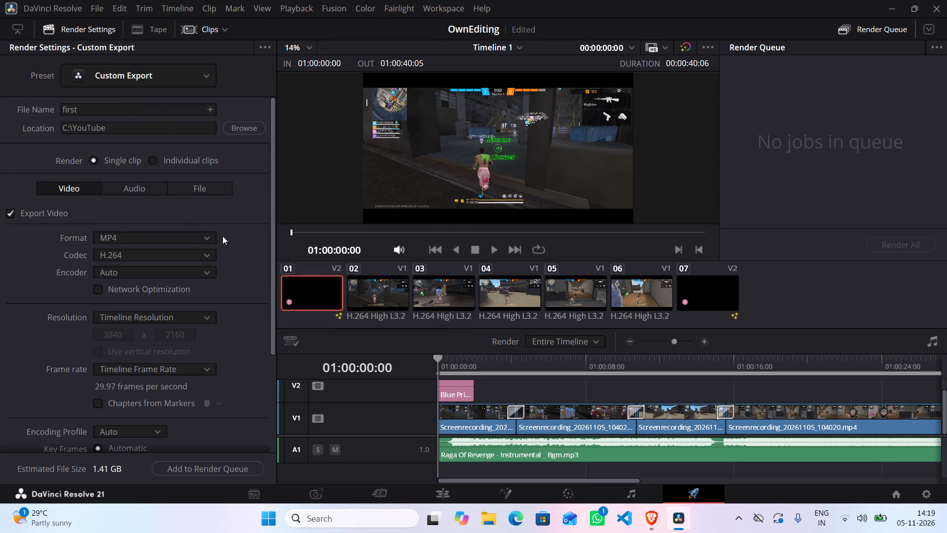
Add the Timeline 1 export to the render queue and start rendering it.
left_click(235, 465)
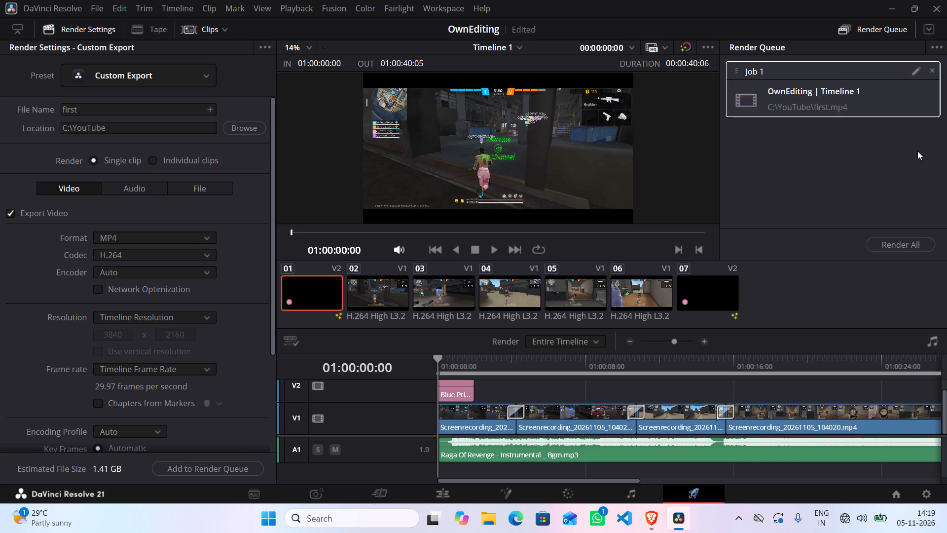
left_click(921, 240)
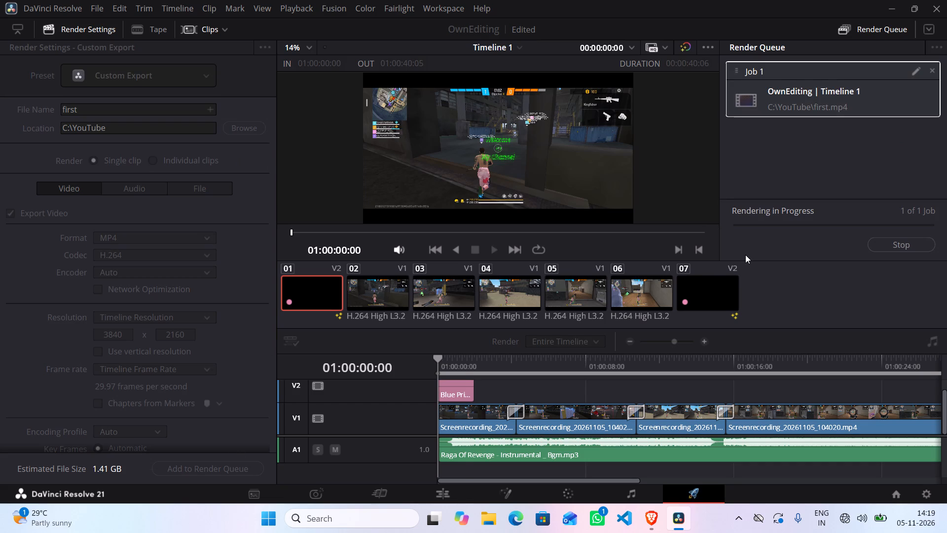